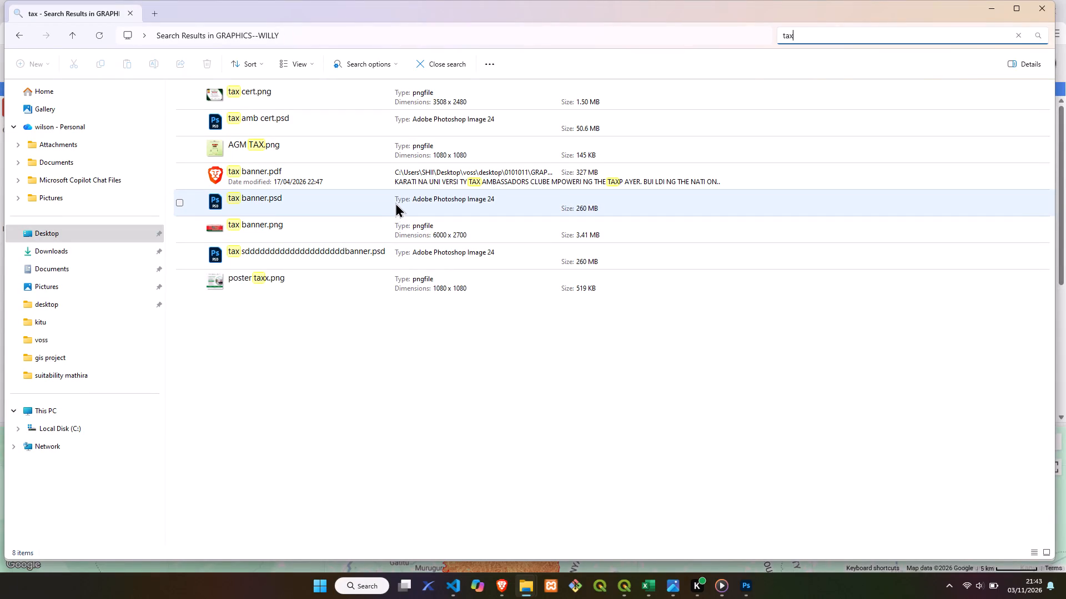
Open tax banner.psd from the file search results.
{"action": "double_click", "coordinate": [393, 202]}
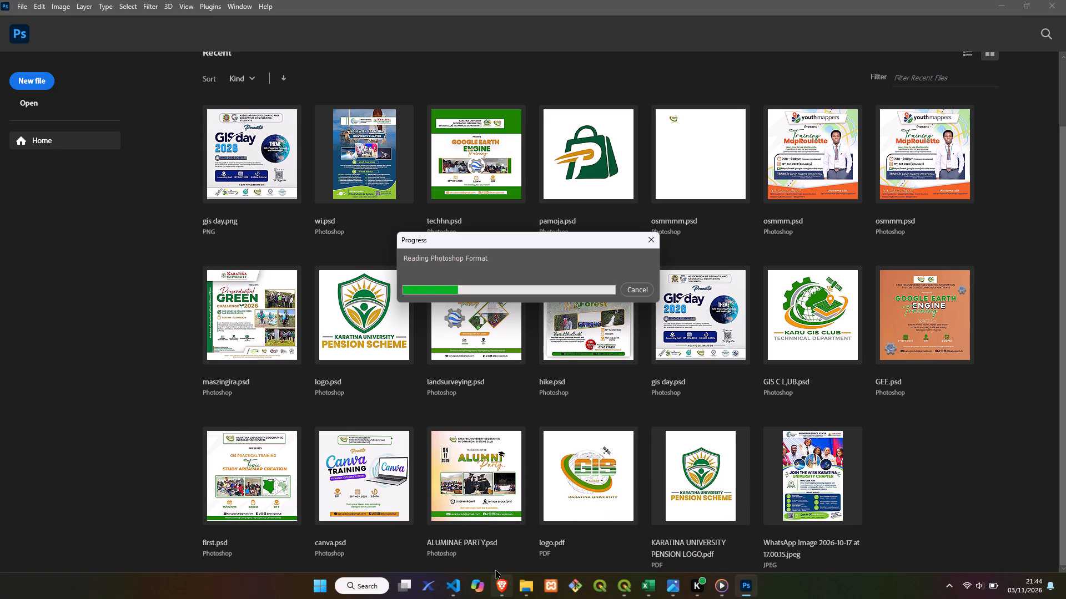
Open the other tax banner PSD, whose name starts with "tax sddd", to check it, and close it again.
{"action": "left_click", "coordinate": [484, 544]}
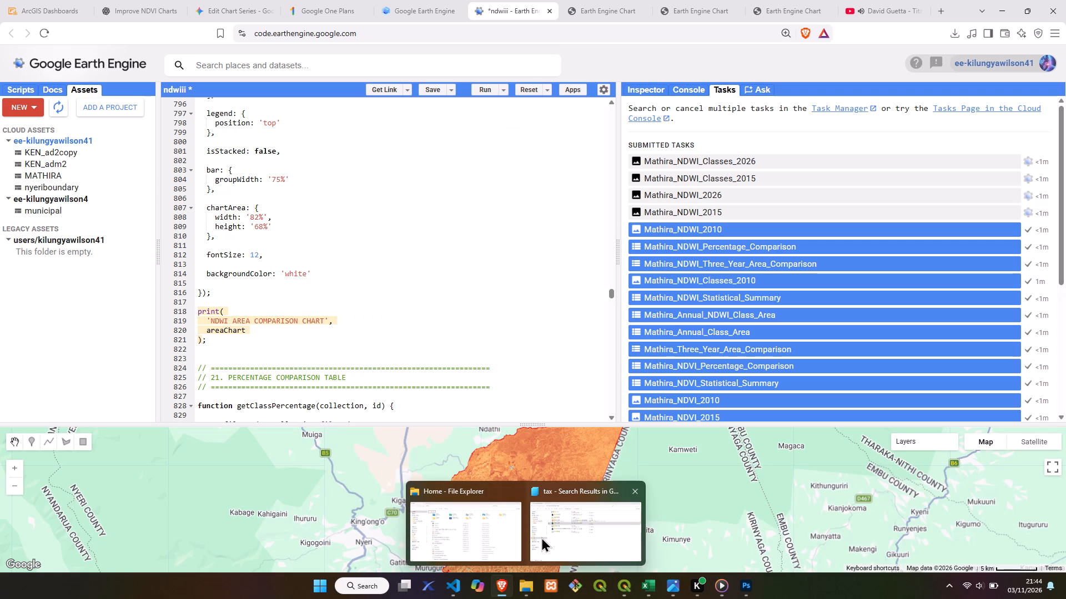
{"action": "left_click", "coordinate": [552, 531]}
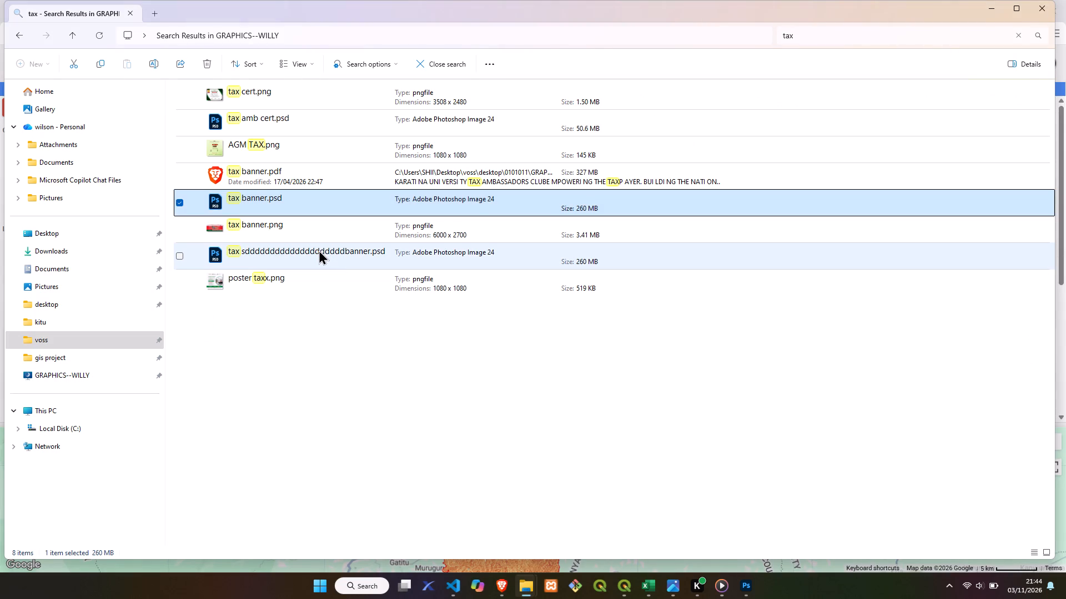
{"action": "left_click", "coordinate": [319, 250]}
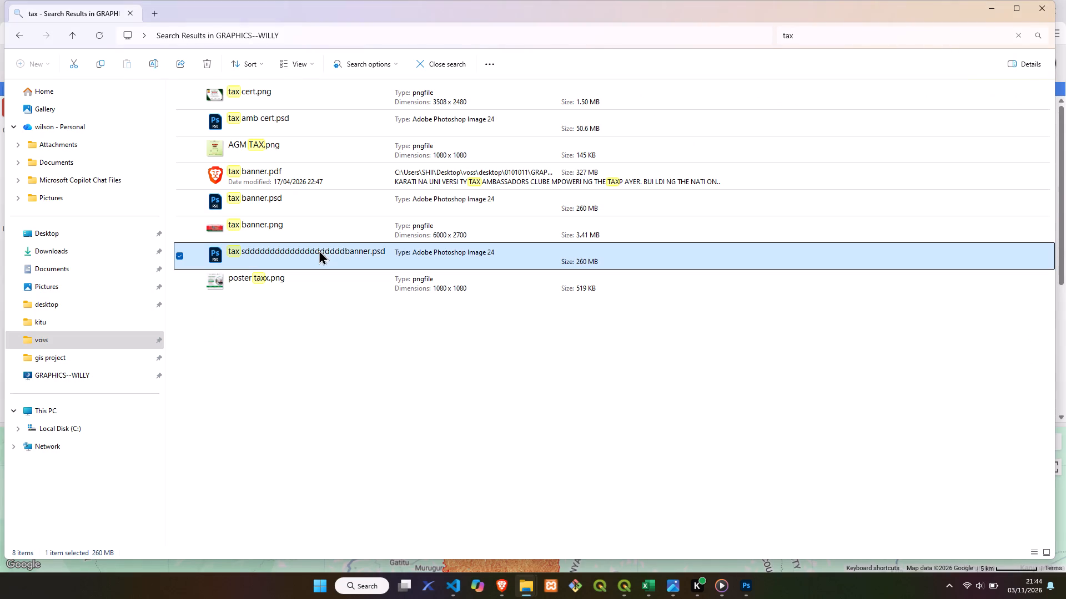
{"action": "left_click", "coordinate": [319, 250]}
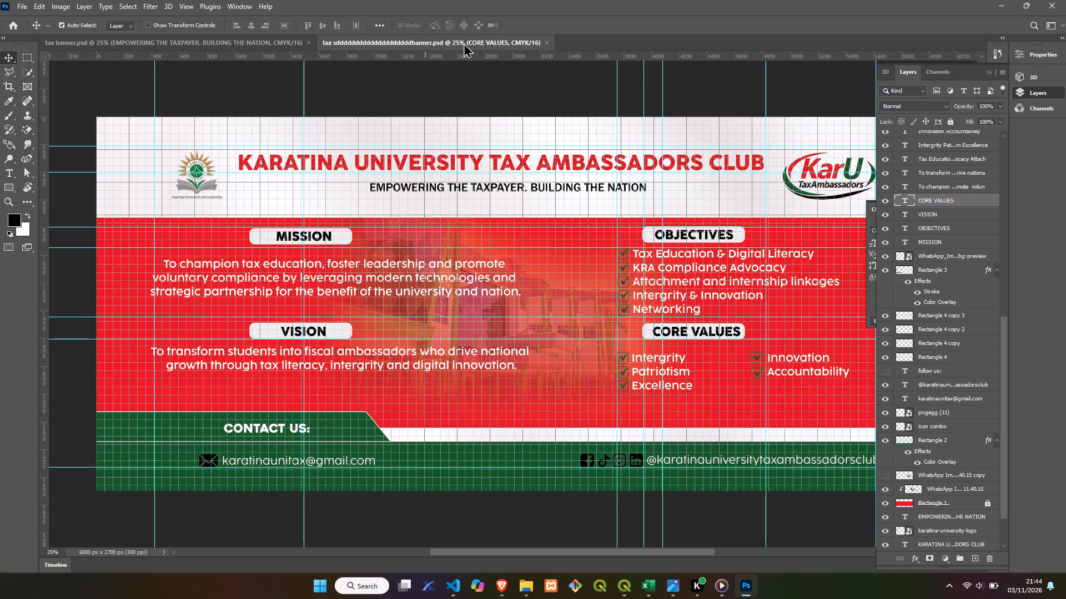
{"action": "left_click", "coordinate": [545, 41]}
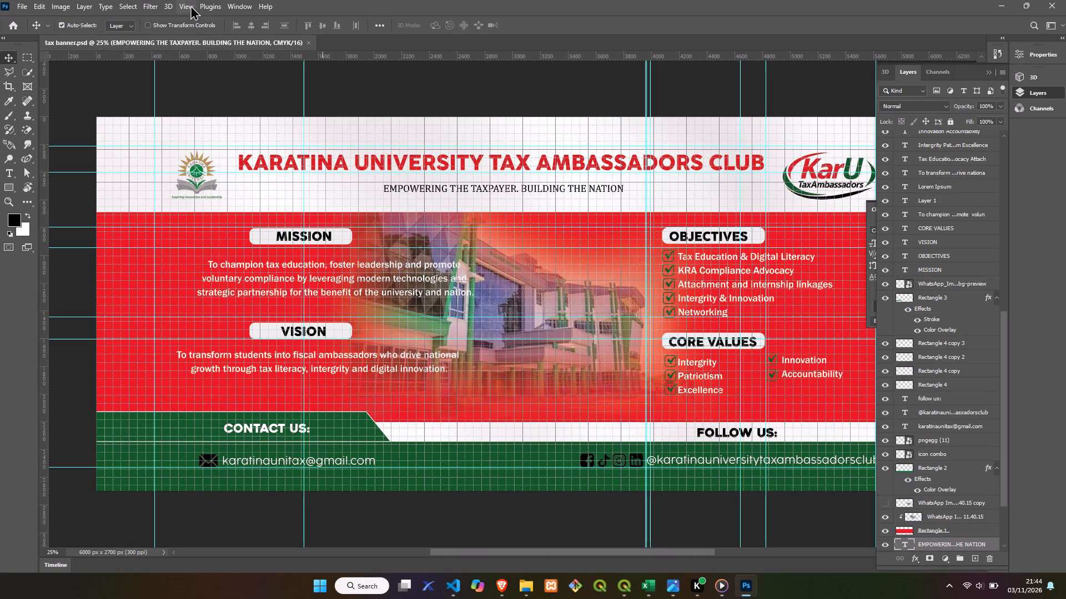
Hide the guides and grid over the tax banner.
{"action": "left_click", "coordinate": [190, 5]}
{"action": "left_click", "coordinate": [238, 228]}
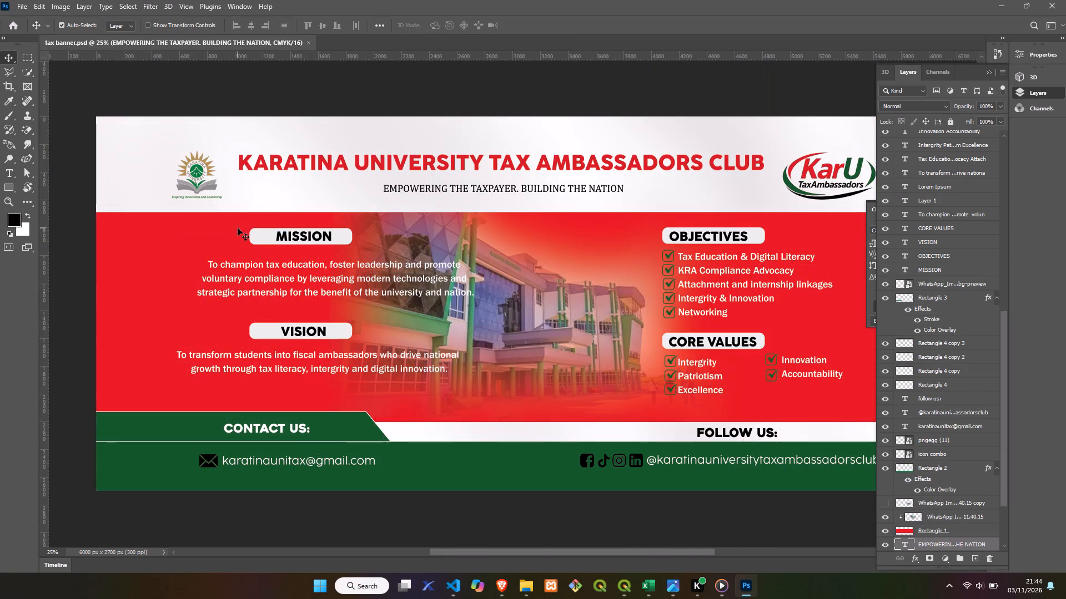
Create a new document named "congrat tax" at 1000 x 1000 px, 300 ppi, RGB, with a white background.
{"action": "left_click", "coordinate": [24, 4]}
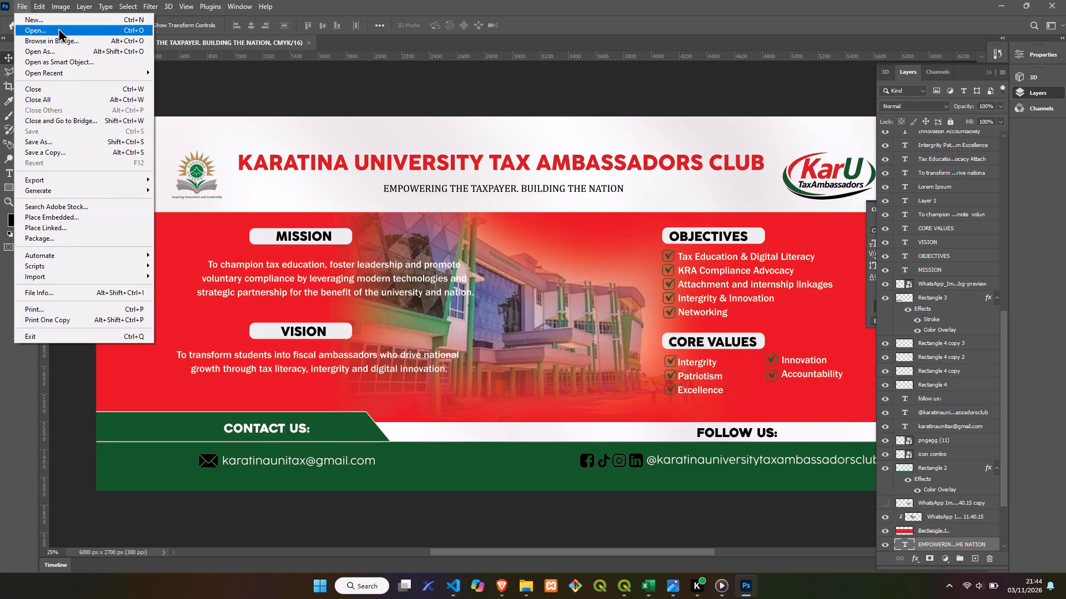
{"action": "left_click", "coordinate": [64, 22]}
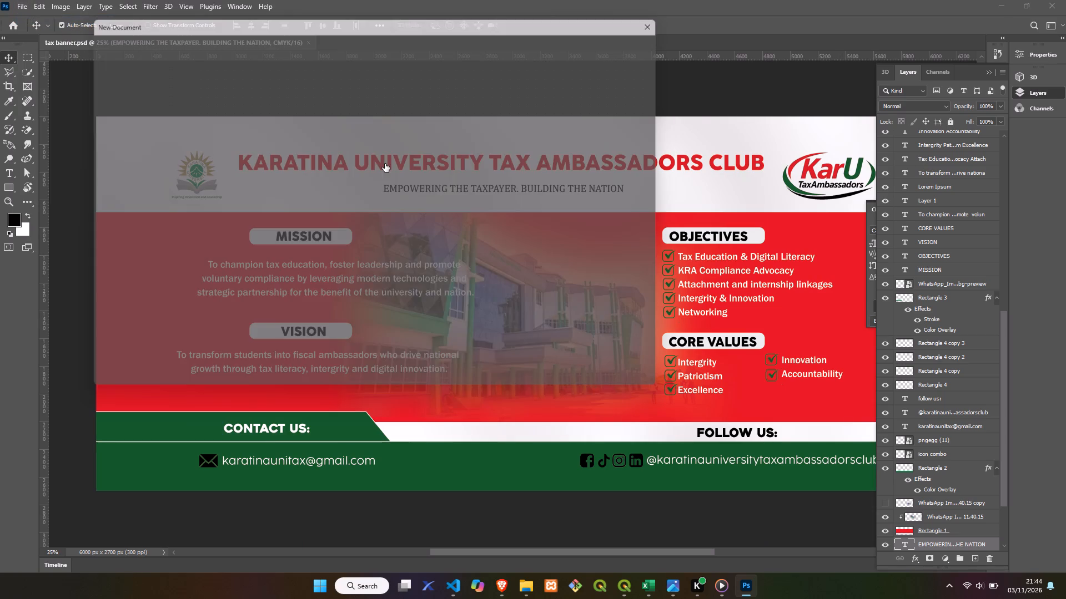
{"action": "left_click", "coordinate": [597, 84]}
{"action": "key", "text": "BackSpace"}
{"action": "key", "text": "BackSpace"}
{"action": "key", "text": "BackSpace"}
{"action": "key", "text": "BackSpace"}
{"action": "key", "text": "BackSpace"}
{"action": "key", "text": "BackSpace"}
{"action": "key", "text": "BackSpace"}
{"action": "key", "text": "BackSpace"}
{"action": "key", "text": "BackSpace"}
{"action": "key", "text": "BackSpace"}
{"action": "key", "text": "BackSpace"}
{"action": "key", "text": "BackSpace"}
{"action": "key", "text": "BackSpace"}
{"action": "key", "text": "BackSpace"}
{"action": "key", "text": "BackSpace"}
{"action": "key", "text": "BackSpace"}
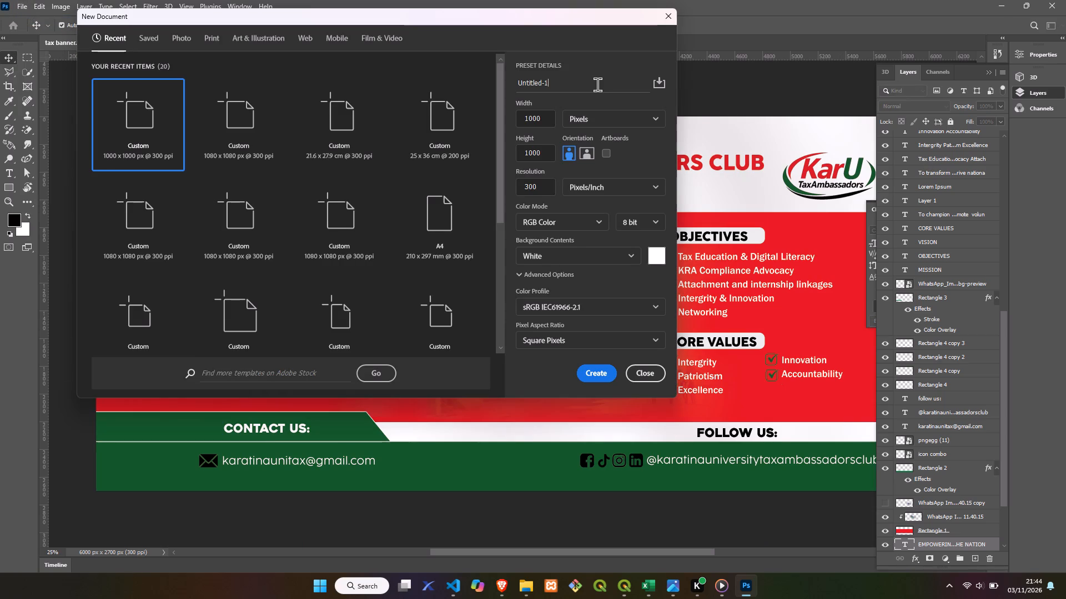
{"action": "left_click", "coordinate": [600, 84]}
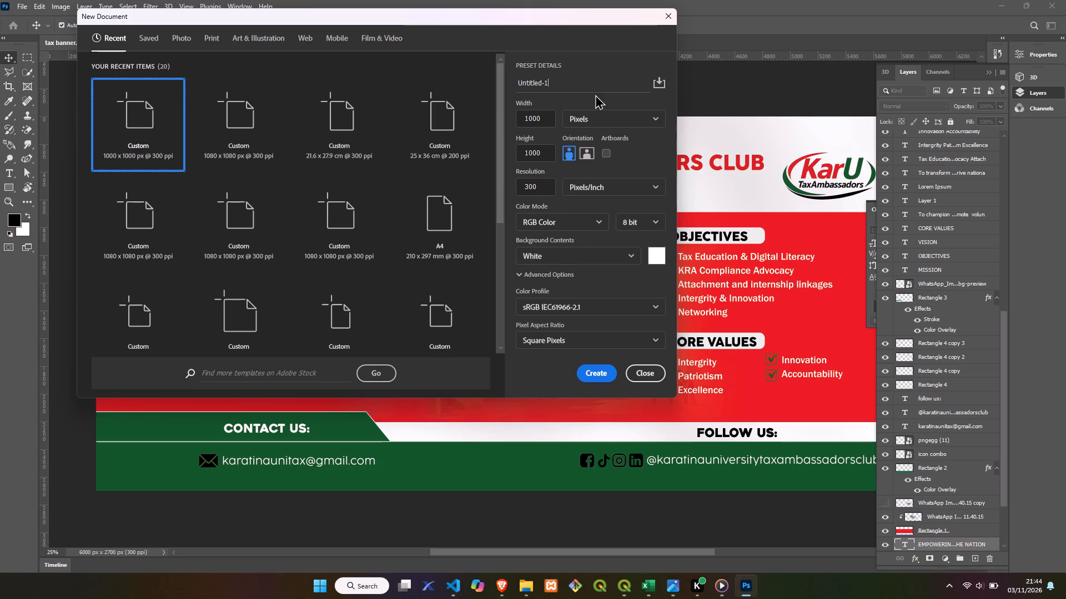
{"action": "key", "text": "BackSpace"}
{"action": "key", "text": "BackSpace"}
{"action": "key", "text": "BackSpace"}
{"action": "key", "text": "BackSpace"}
{"action": "key", "text": "BackSpace"}
{"action": "key", "text": "BackSpace"}
{"action": "key", "text": "BackSpace"}
{"action": "key", "text": "BackSpace"}
{"action": "key", "text": "BackSpace"}
{"action": "key", "text": "BackSpace"}
{"action": "key", "text": "BackSpace"}
{"action": "key", "text": "BackSpace"}
{"action": "key", "text": "BackSpace"}
{"action": "key", "text": "BackSpace"}
{"action": "key", "text": "BackSpace"}
{"action": "key", "text": "BackSpace"}
{"action": "key", "text": "BackSpace"}
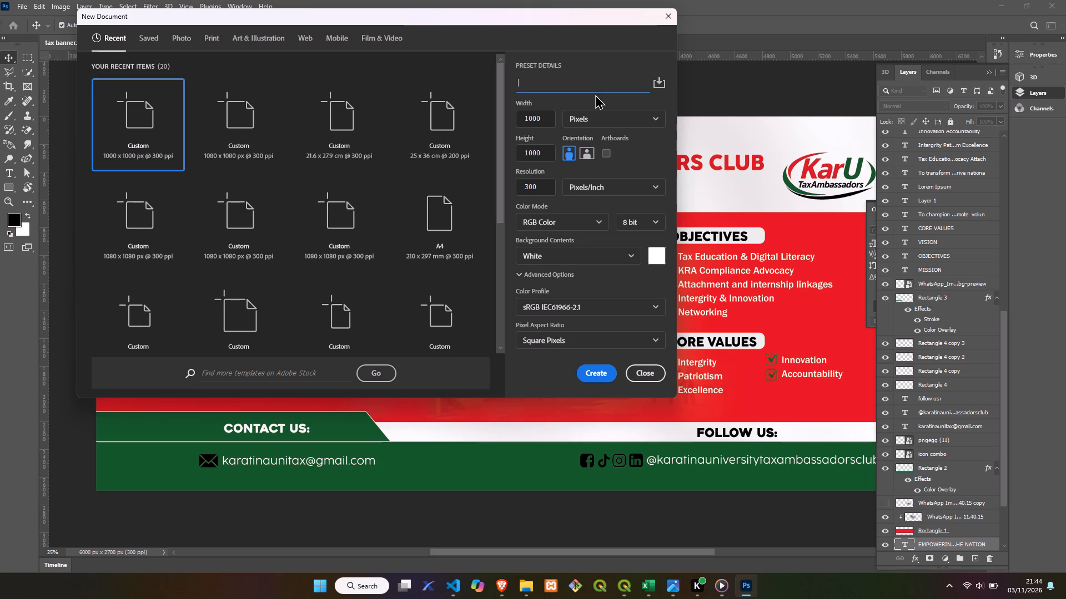
{"action": "type", "text": "congrat"}
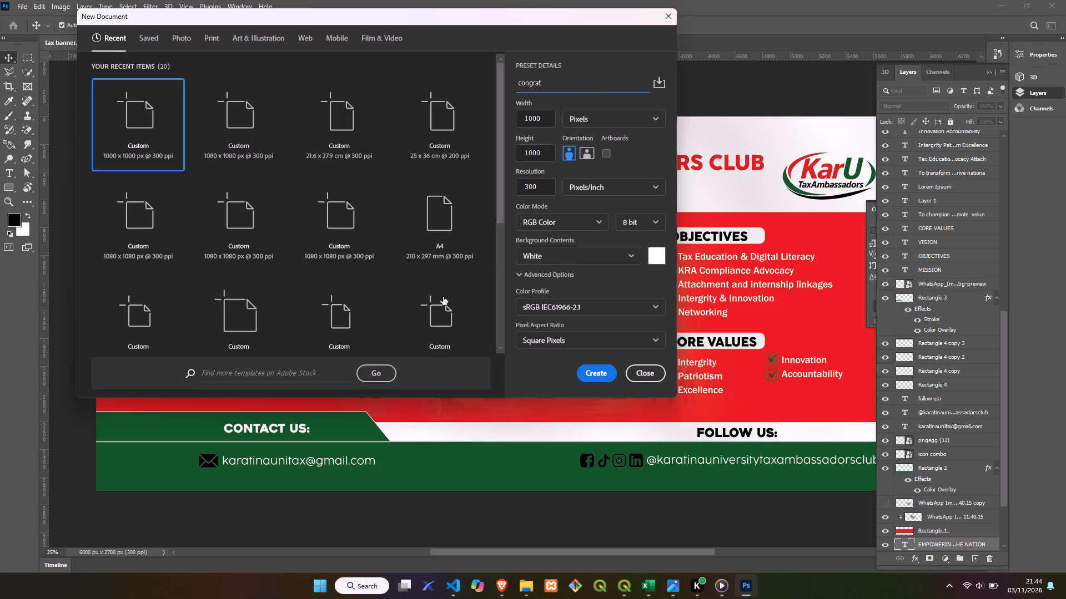
{"action": "key", "text": "space"}
{"action": "key", "text": "t"}
{"action": "key", "text": "a"}
{"action": "key", "text": "x"}
{"action": "left_click", "coordinate": [585, 373]}
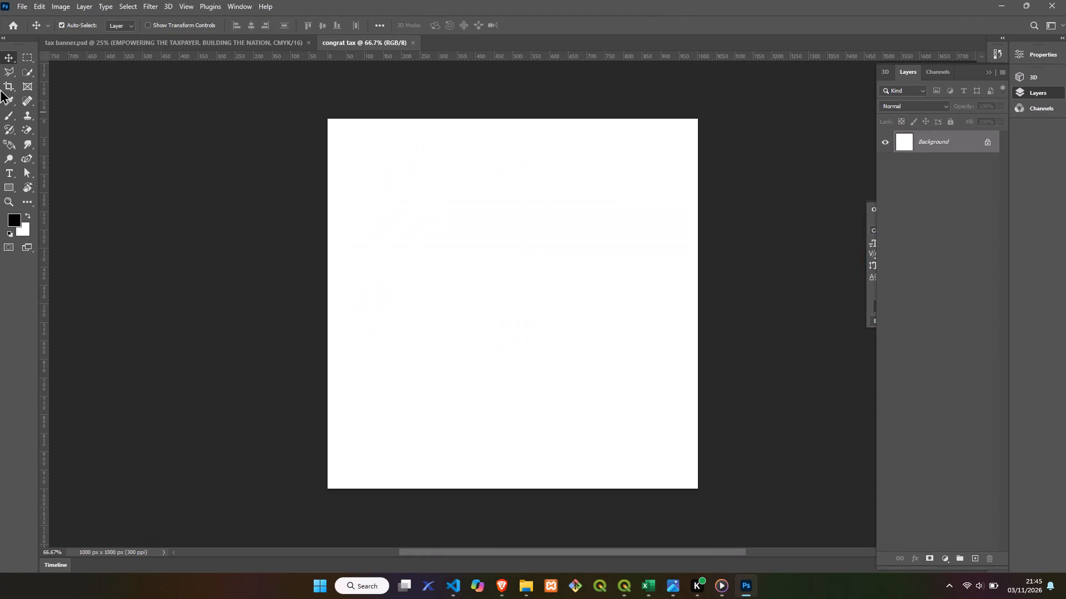
Draw a wide, thin rectangle shape about 829 x 56 px near the bottom edge of the canvas.
{"action": "right_click", "coordinate": [13, 190]}
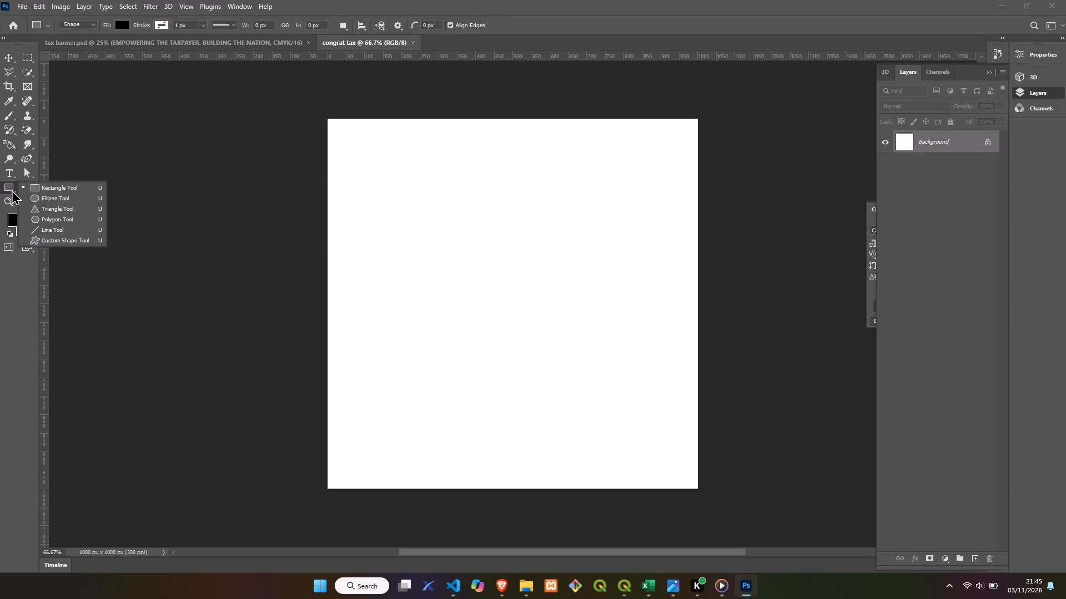
{"action": "left_click", "coordinate": [39, 187]}
{"action": "left_click_drag", "start_coordinate": [359, 454], "coordinate": [364, 466]}
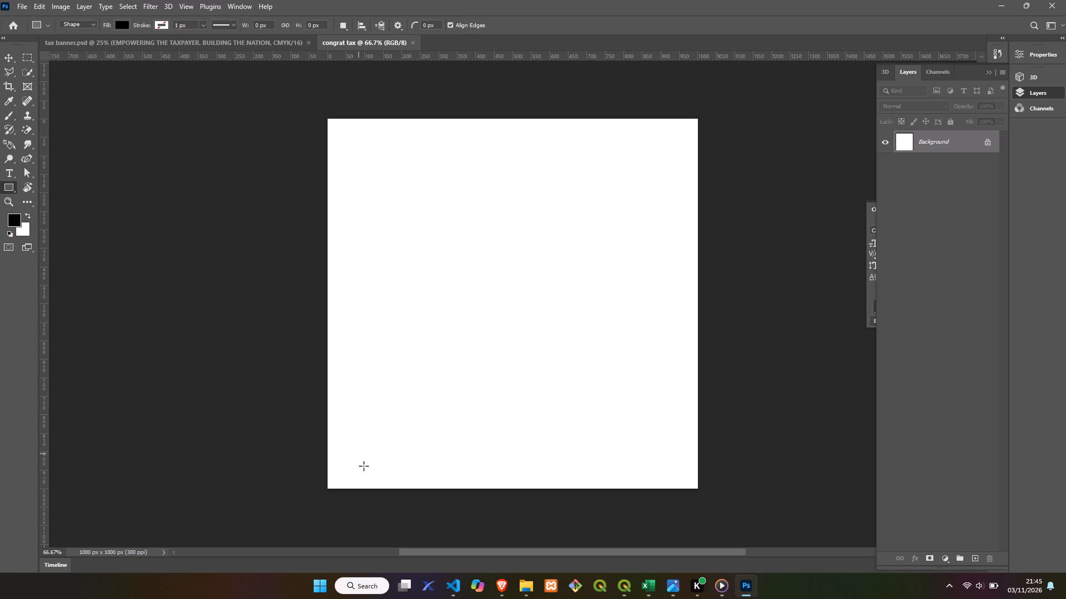
{"action": "left_click_drag", "start_coordinate": [364, 466], "coordinate": [661, 475]}
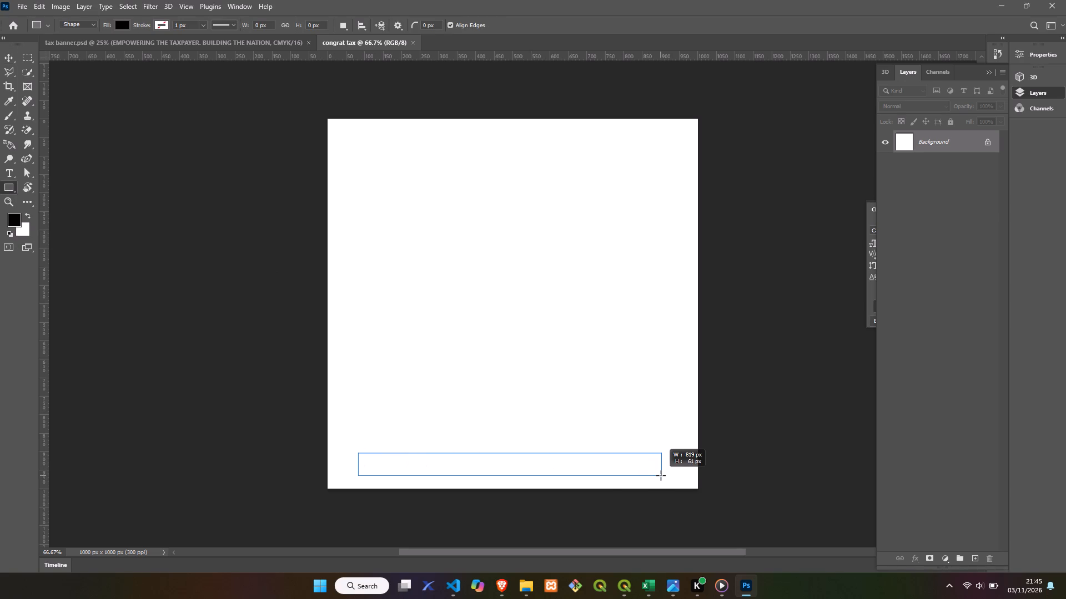
{"action": "left_click_drag", "start_coordinate": [661, 475], "coordinate": [665, 474]}
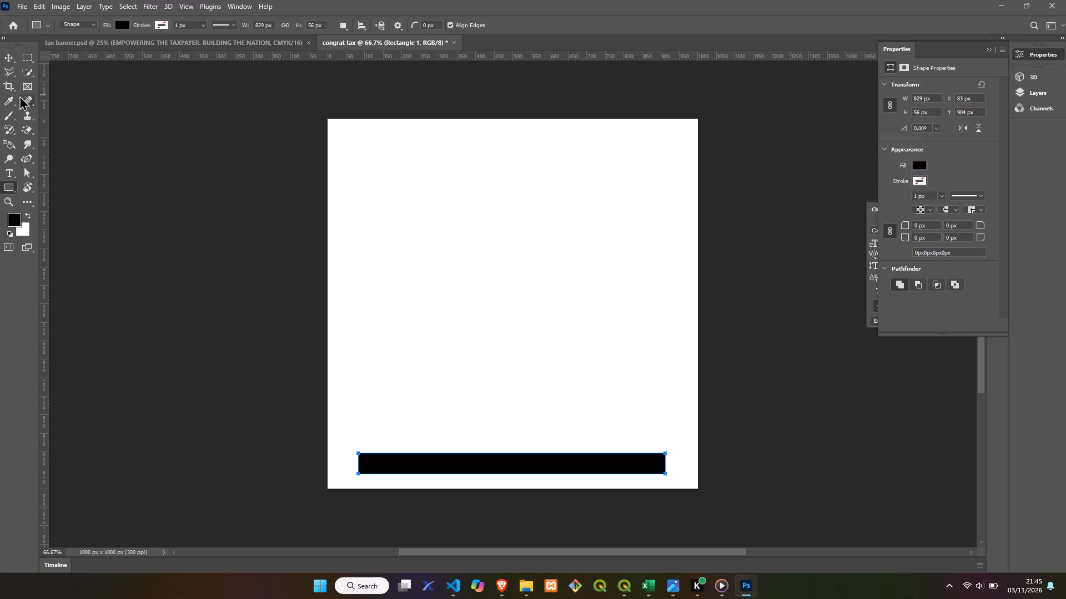
Round all four corners of the rectangle to a 28 px radius.
{"action": "left_click", "coordinate": [916, 224]}
{"action": "key", "text": "3"}
{"action": "left_click", "coordinate": [963, 251]}
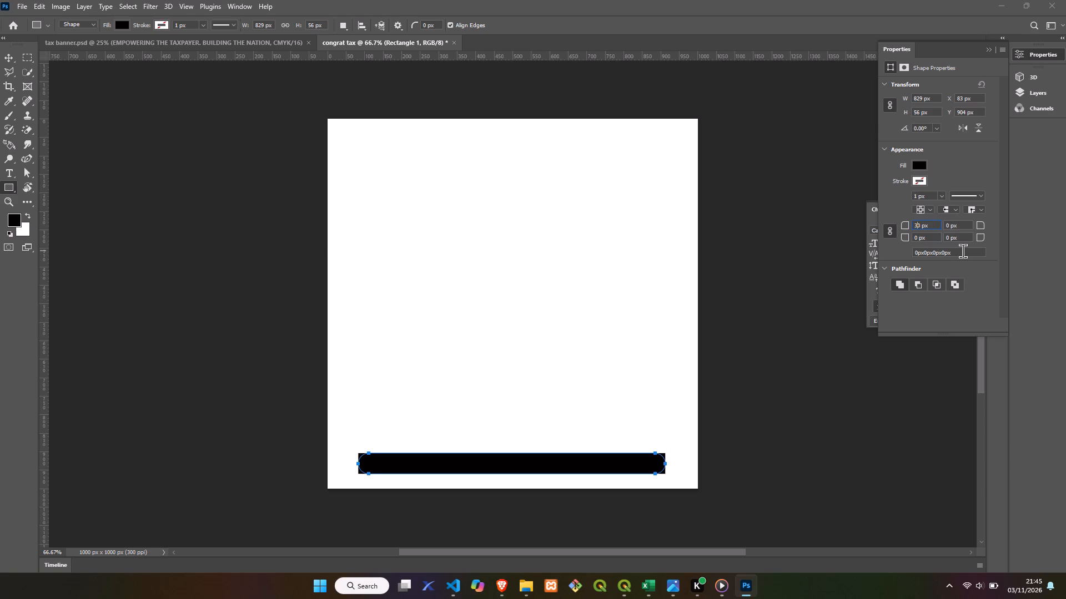
Change the rounded bar's fill from the colour picker to a medium-dark green.
{"action": "left_click", "coordinate": [113, 24]}
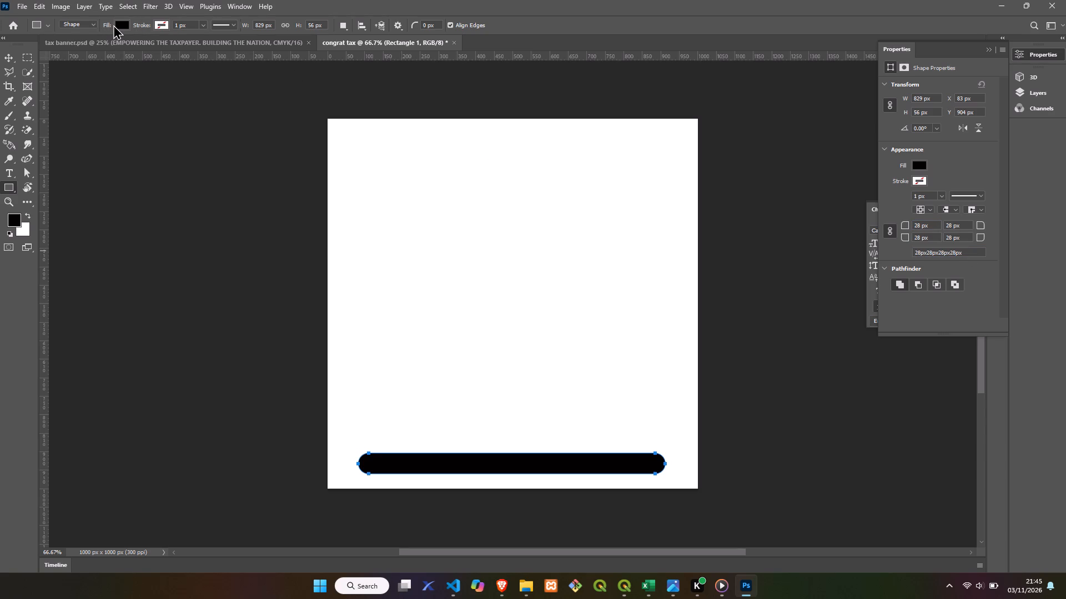
{"action": "double_click", "coordinate": [114, 24]}
{"action": "left_click", "coordinate": [114, 24]}
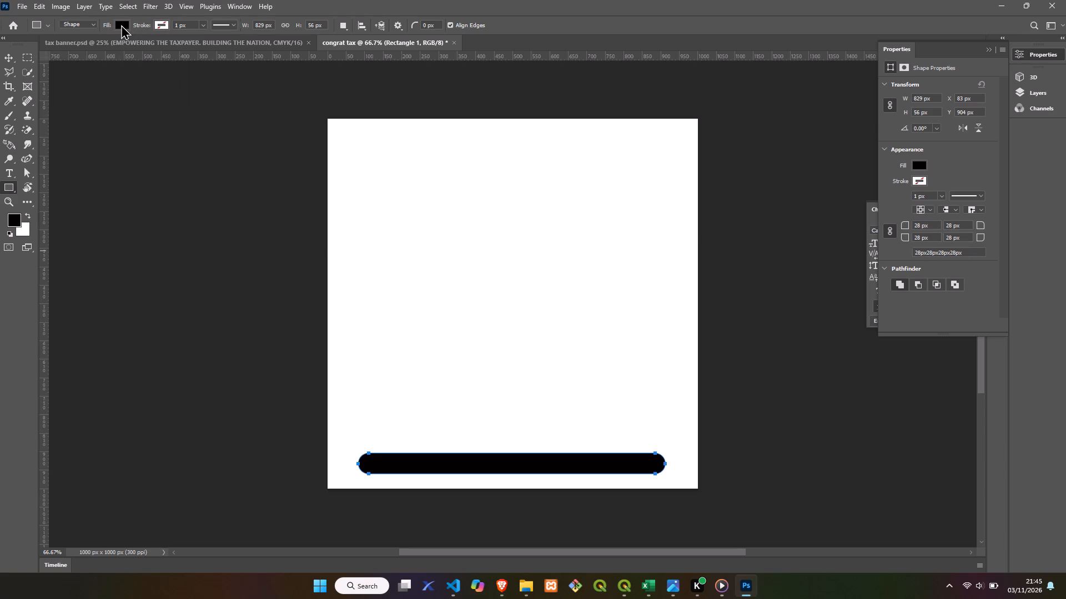
{"action": "left_click", "coordinate": [122, 24]}
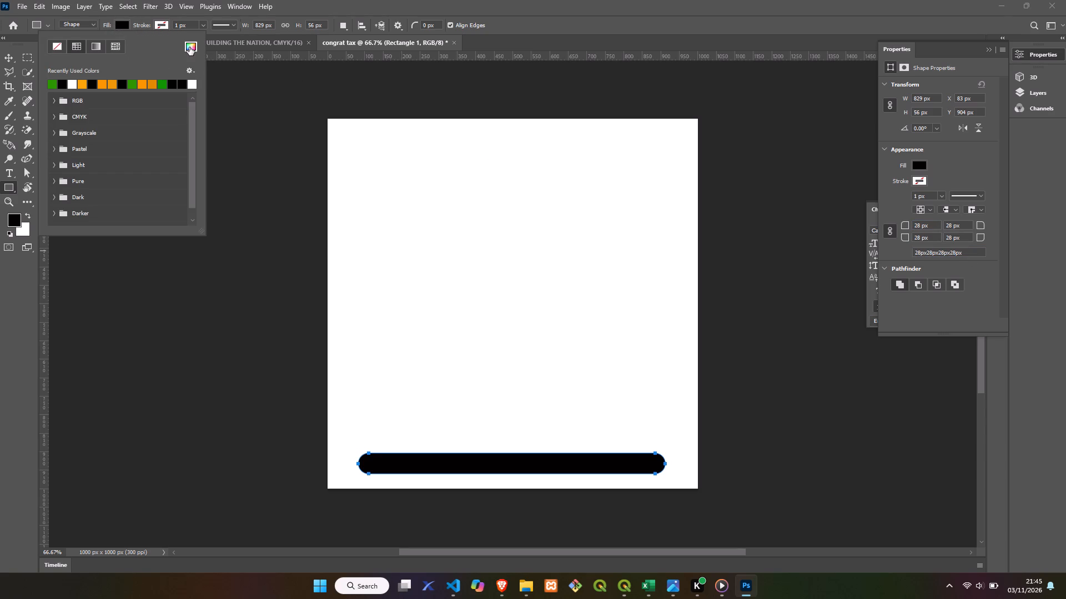
{"action": "left_click", "coordinate": [189, 47]}
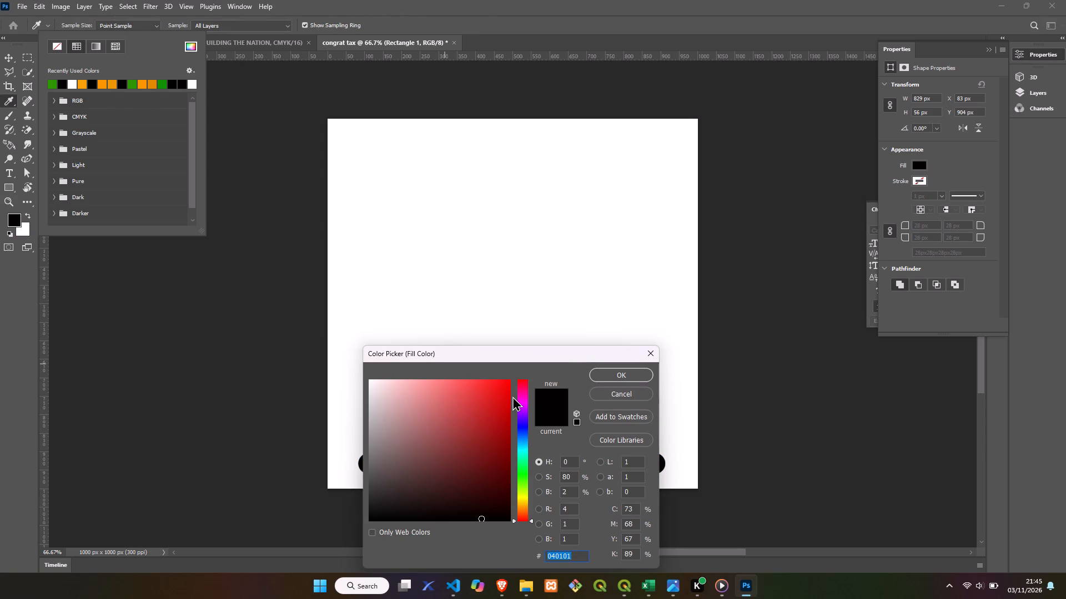
{"action": "left_click", "coordinate": [506, 389]}
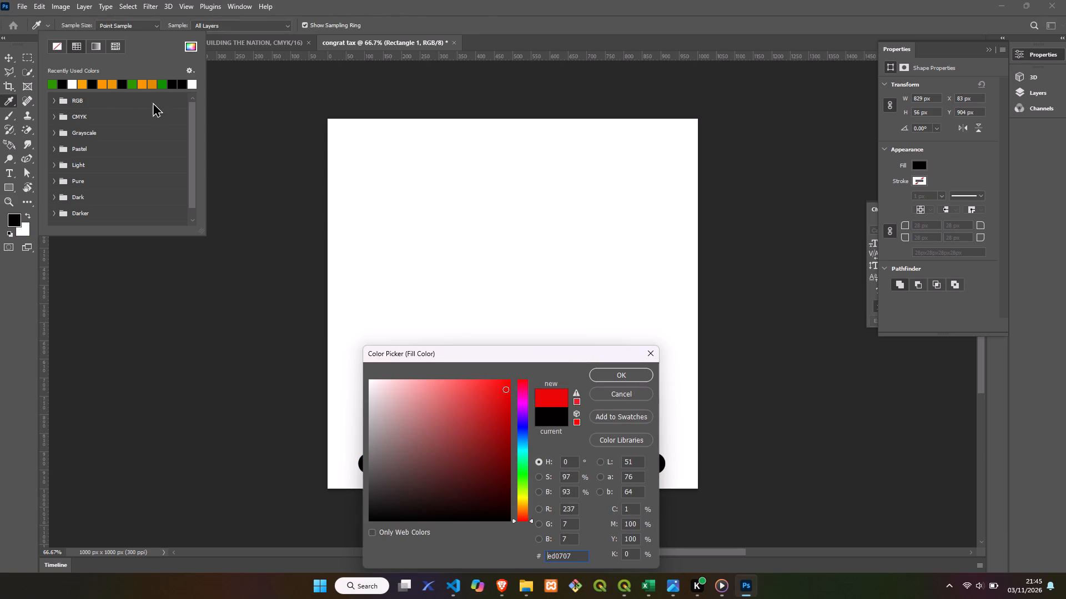
{"action": "left_click", "coordinate": [52, 83]}
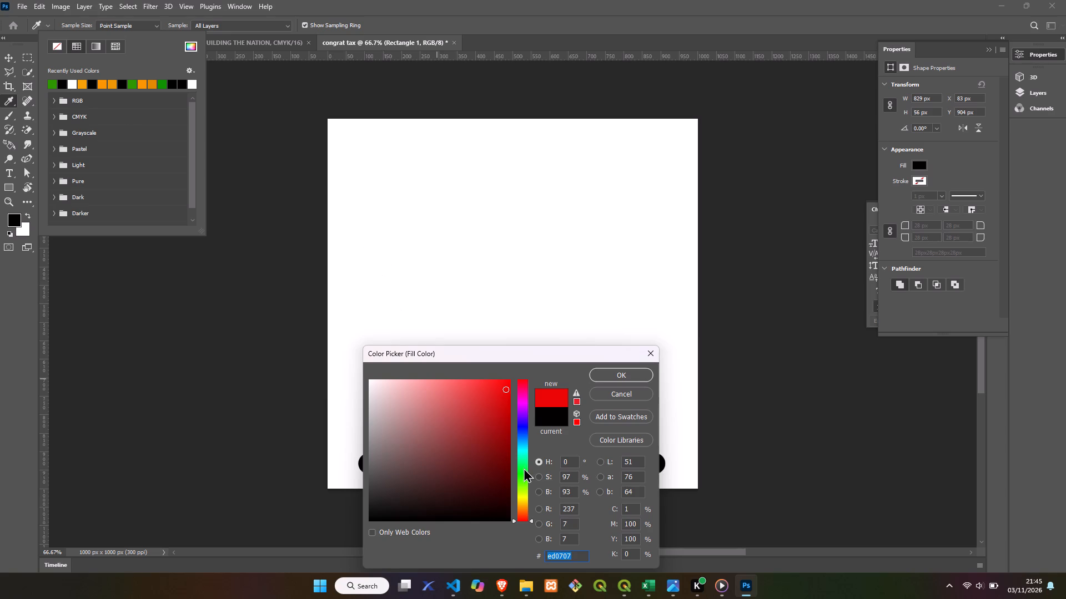
{"action": "left_click", "coordinate": [524, 468]}
{"action": "left_click", "coordinate": [521, 472]}
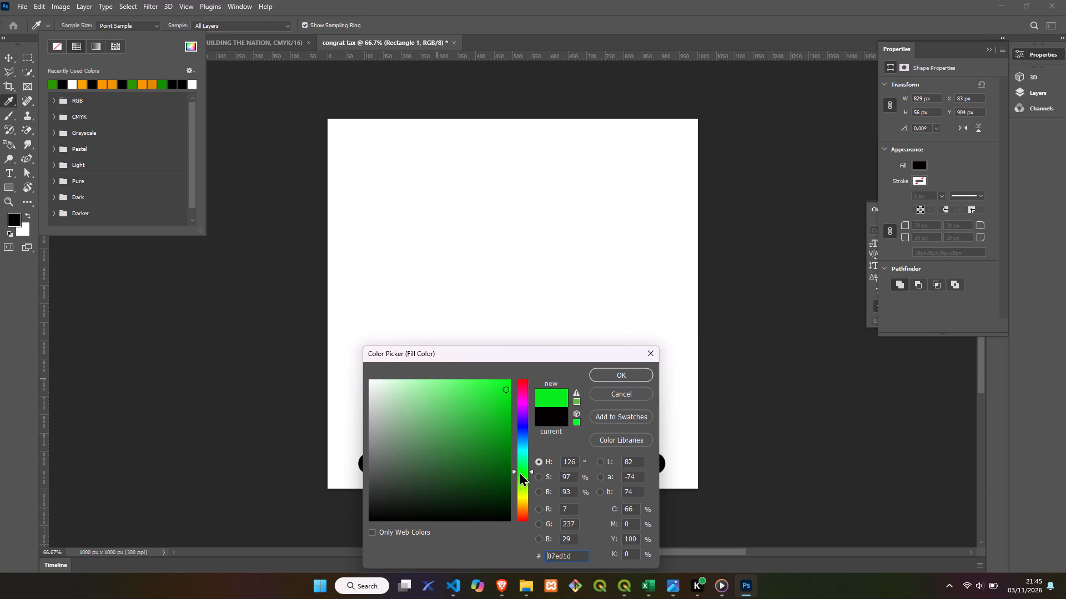
{"action": "left_click", "coordinate": [510, 414]}
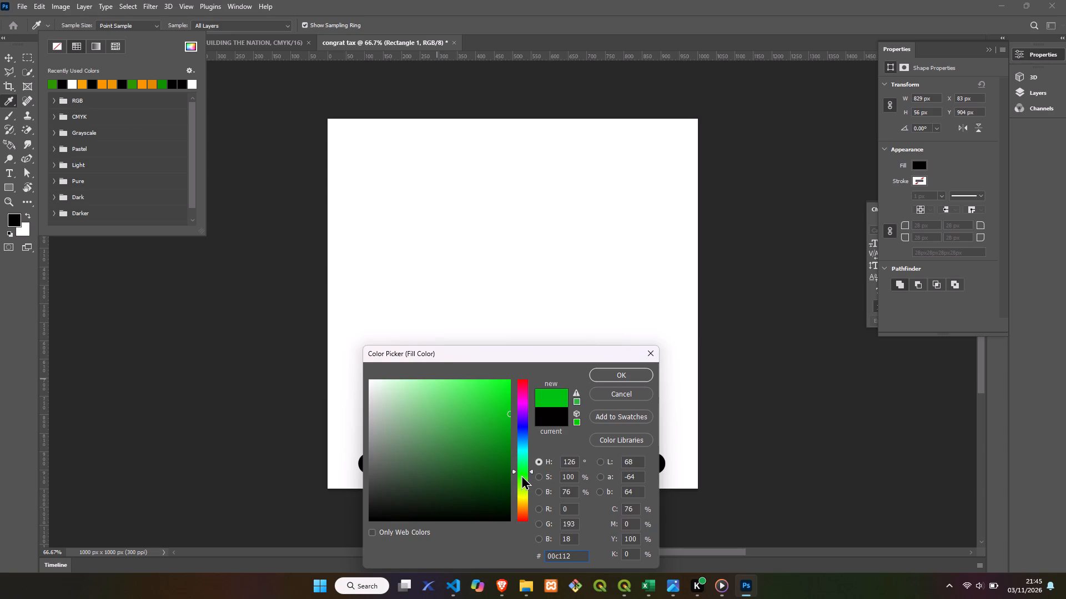
{"action": "left_click", "coordinate": [521, 475]}
{"action": "left_click", "coordinate": [521, 477]}
{"action": "left_click", "coordinate": [501, 412]}
{"action": "left_click", "coordinate": [501, 394]}
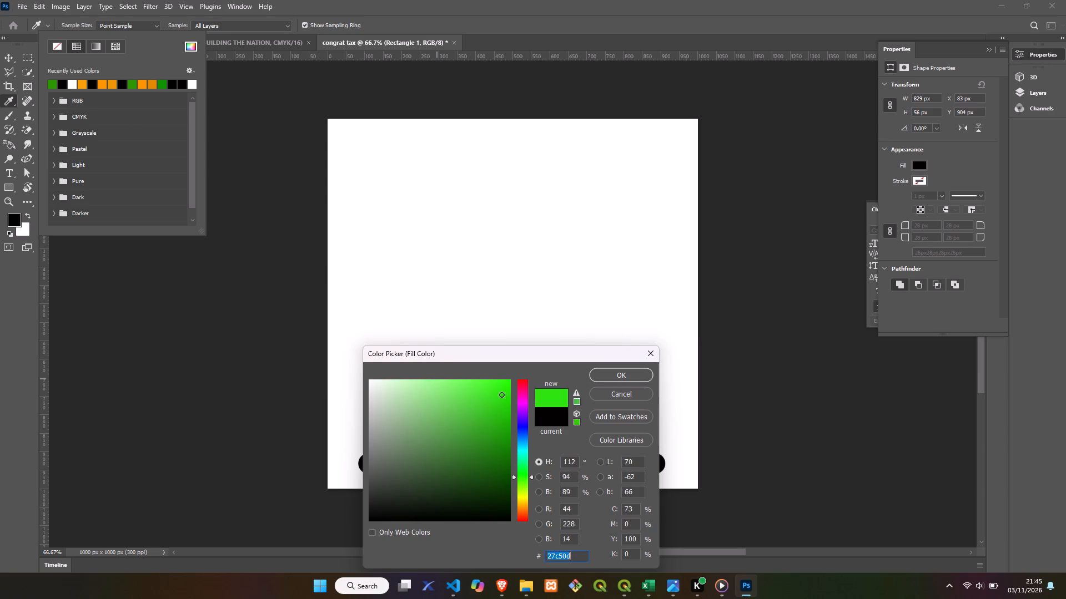
{"action": "left_click", "coordinate": [523, 467]}
{"action": "left_click", "coordinate": [522, 473]}
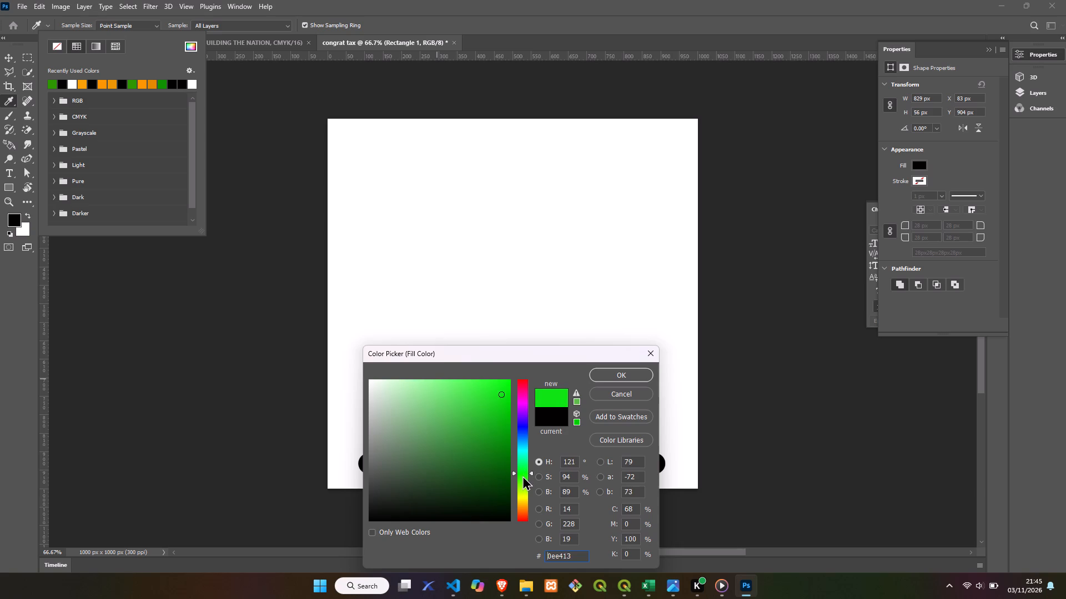
{"action": "left_click", "coordinate": [522, 475]}
{"action": "left_click", "coordinate": [521, 481]}
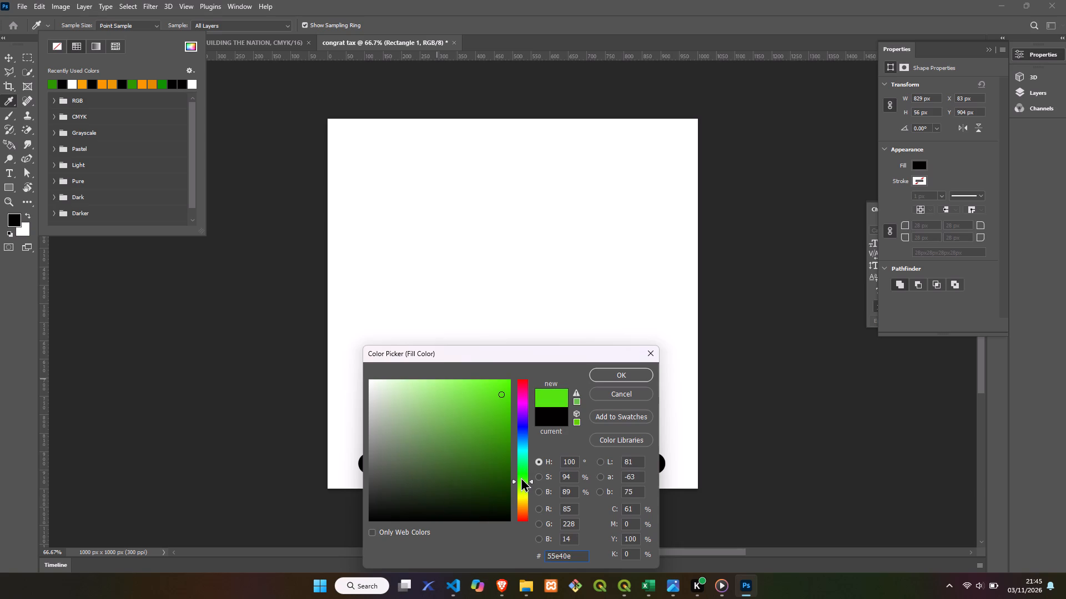
{"action": "left_click", "coordinate": [521, 476]}
{"action": "left_click", "coordinate": [507, 415]}
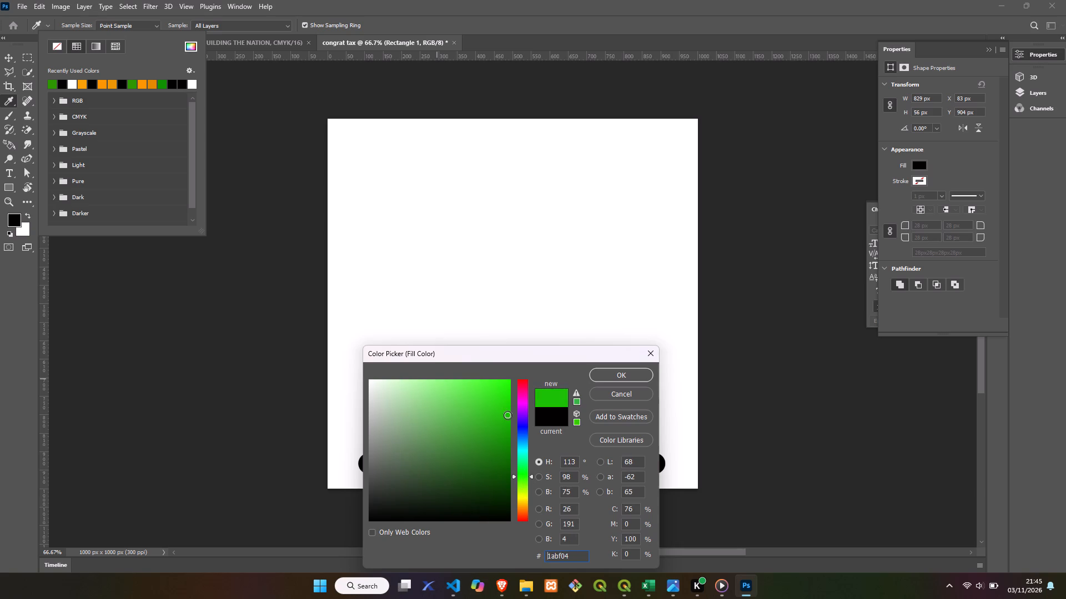
{"action": "left_click", "coordinate": [495, 435]}
{"action": "left_click", "coordinate": [619, 374]}
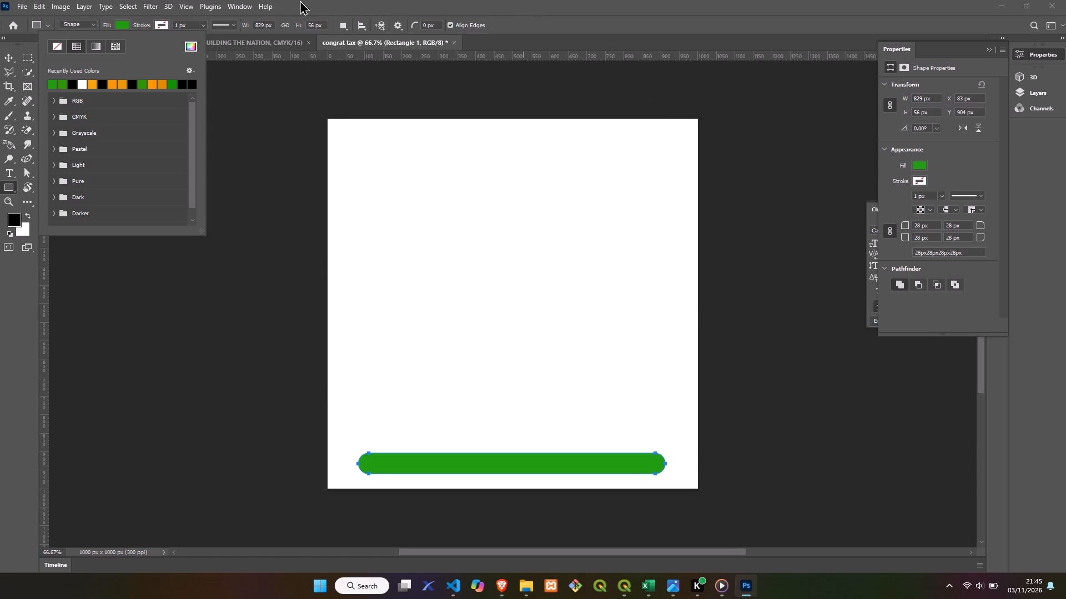
{"action": "right_click", "coordinate": [522, 459]}
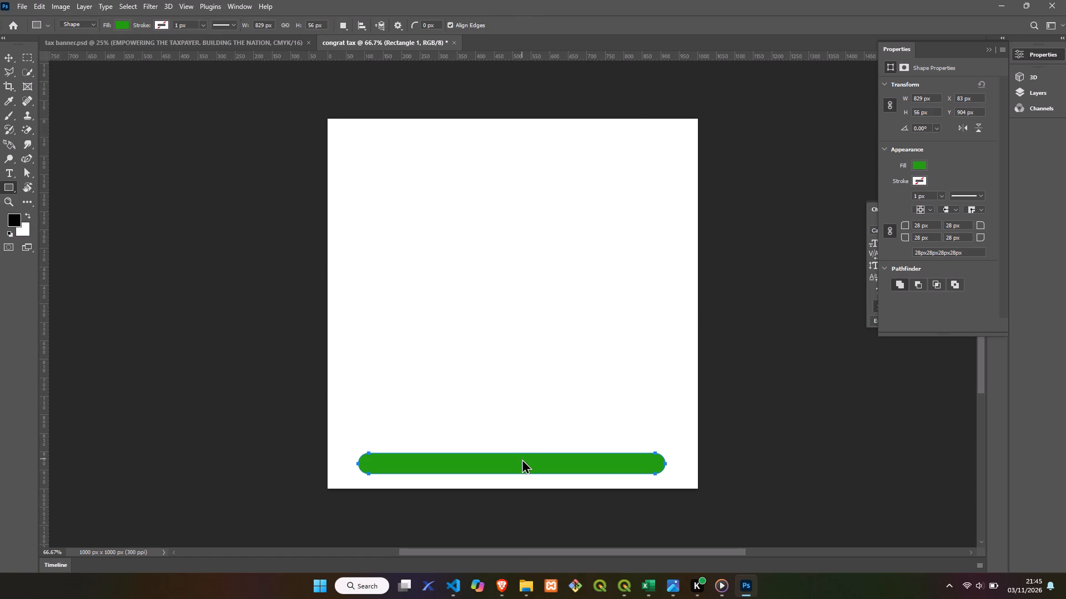
Rasterize the green rounded bar's shape layer into a pixel layer.
{"action": "left_click", "coordinate": [551, 294]}
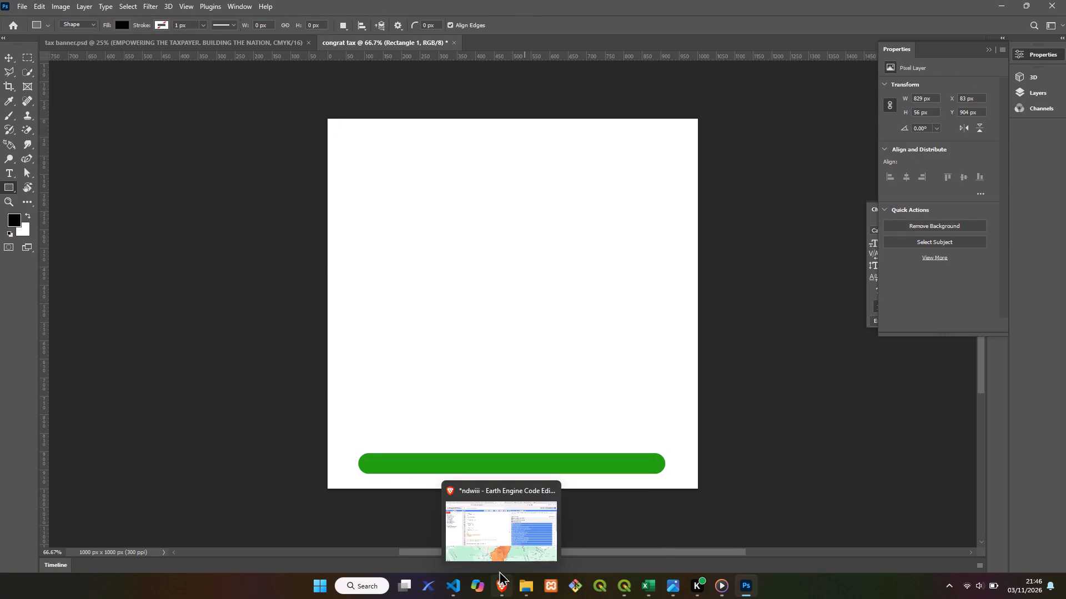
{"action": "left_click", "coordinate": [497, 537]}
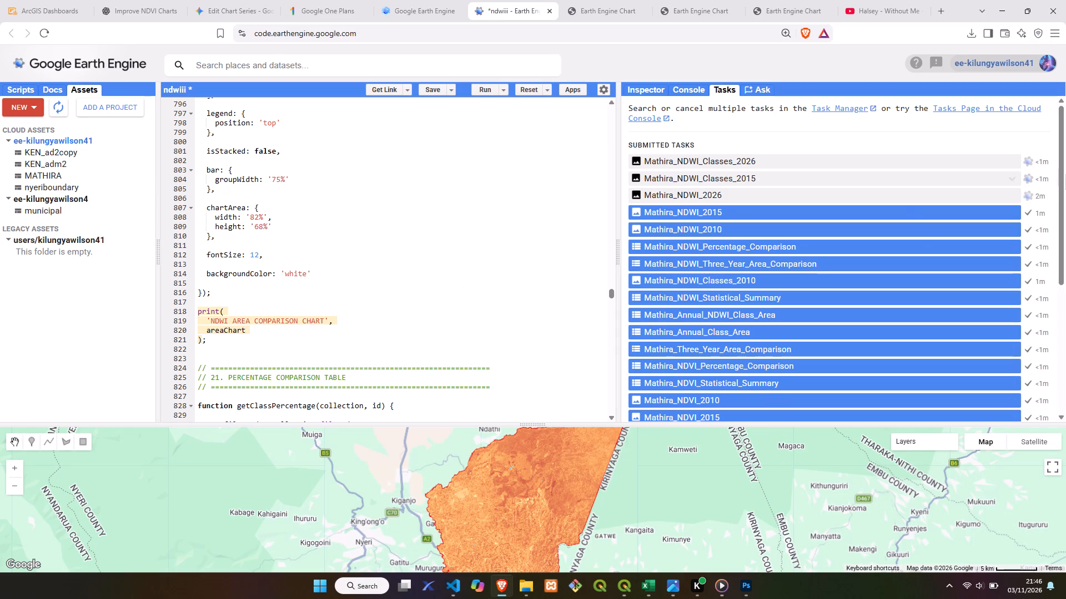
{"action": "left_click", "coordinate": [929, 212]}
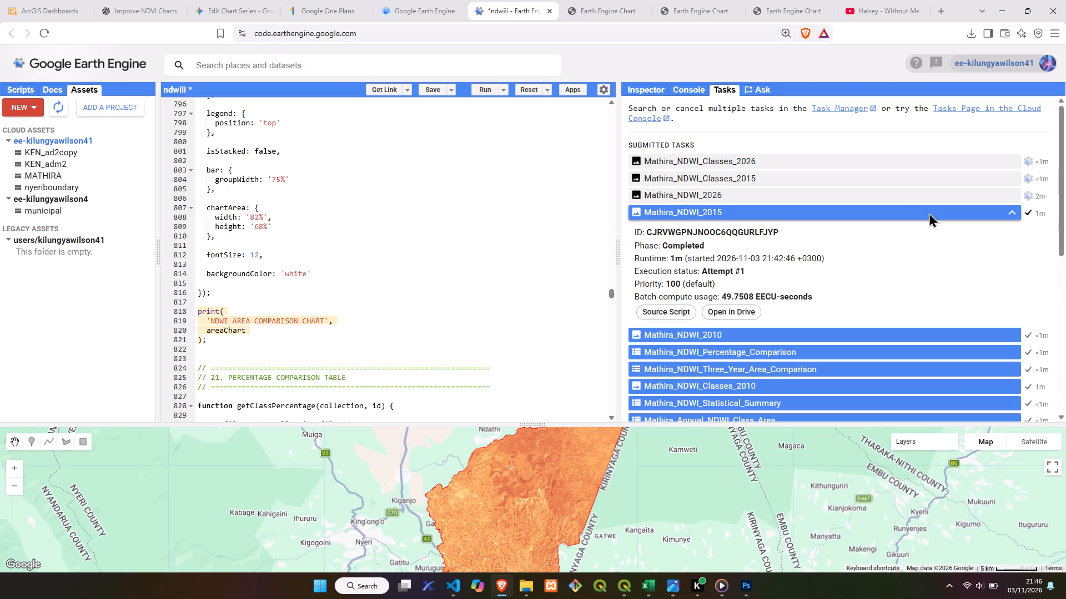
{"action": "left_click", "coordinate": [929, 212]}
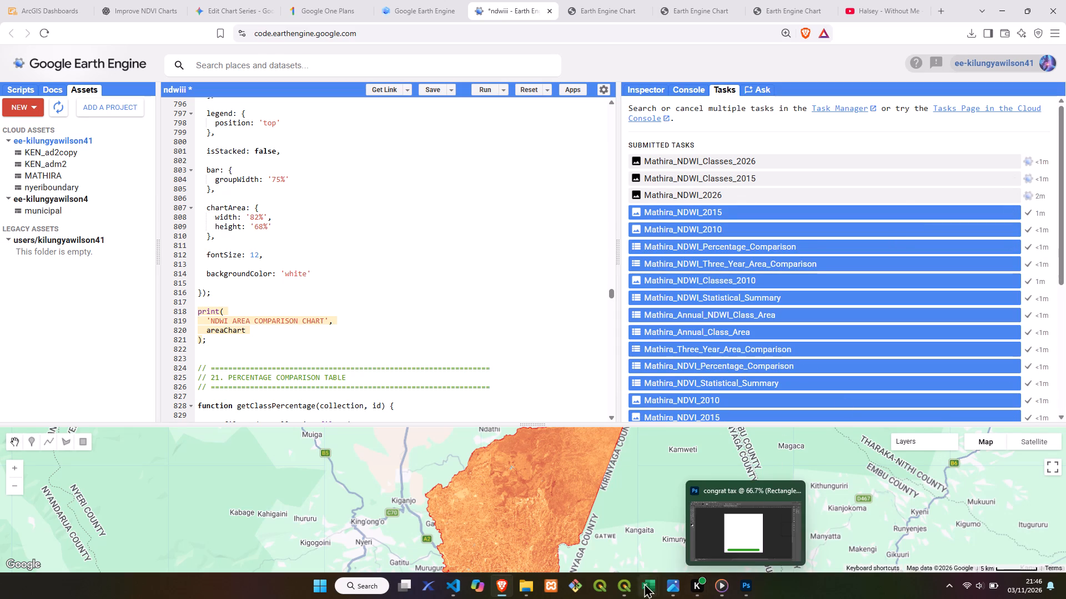
Switch to File Explorer and take the KarU Tax Ambassadors logo PNG from the Desktop > voss > desktop folder for the poster.
{"action": "left_click", "coordinate": [493, 516]}
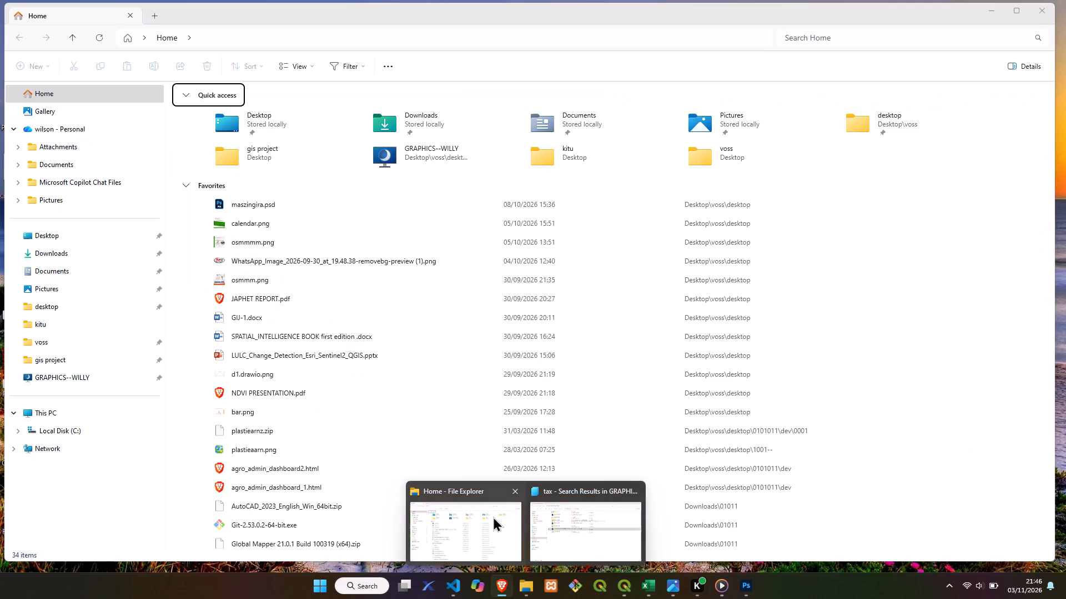
{"action": "left_click", "coordinate": [80, 226]}
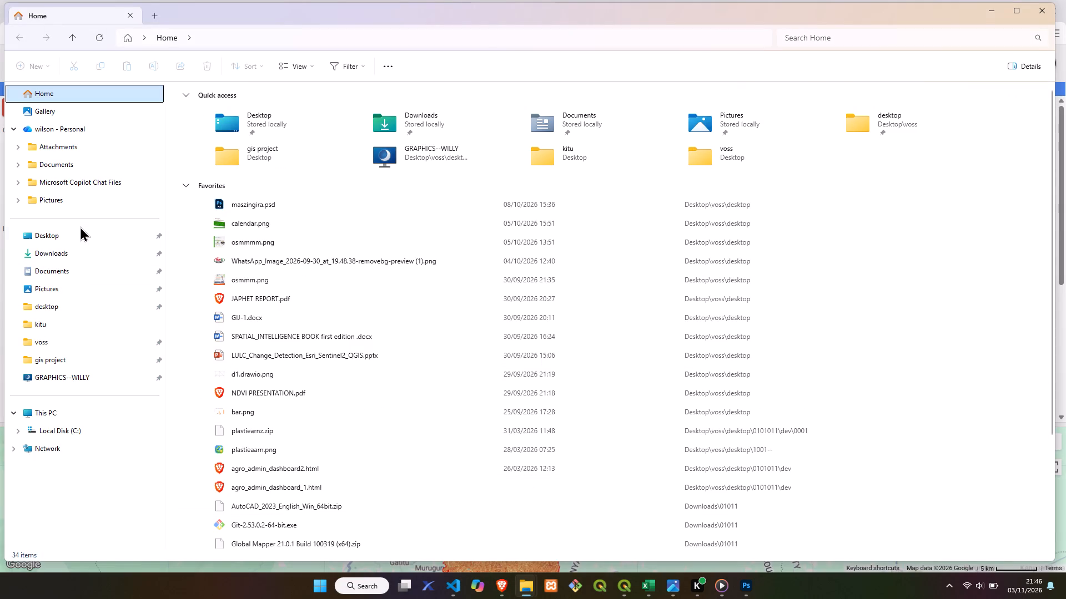
{"action": "double_click", "coordinate": [77, 235]}
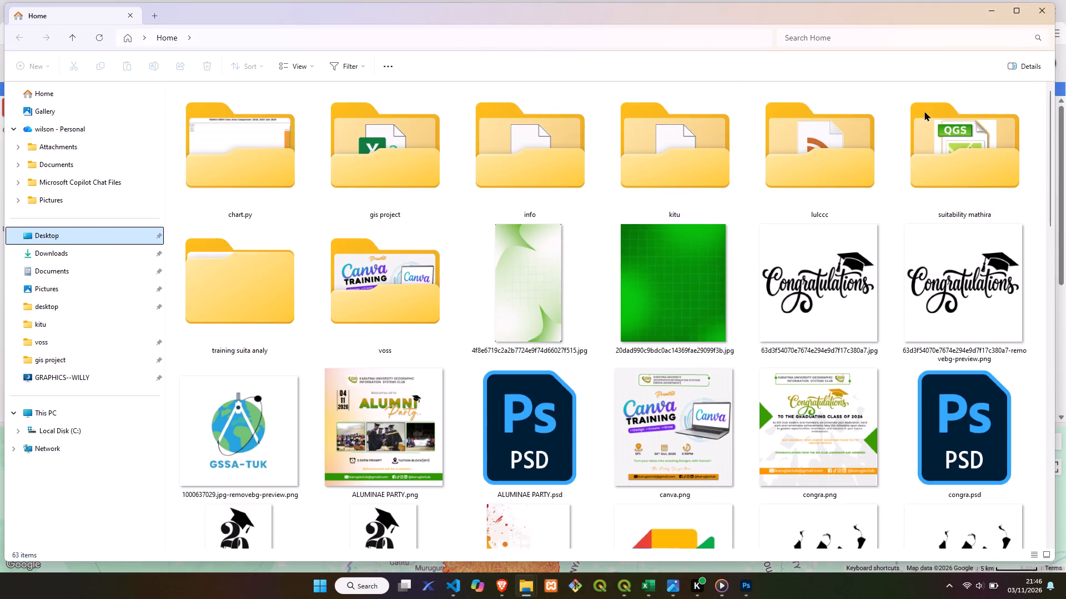
{"action": "left_click", "coordinate": [1019, 2]}
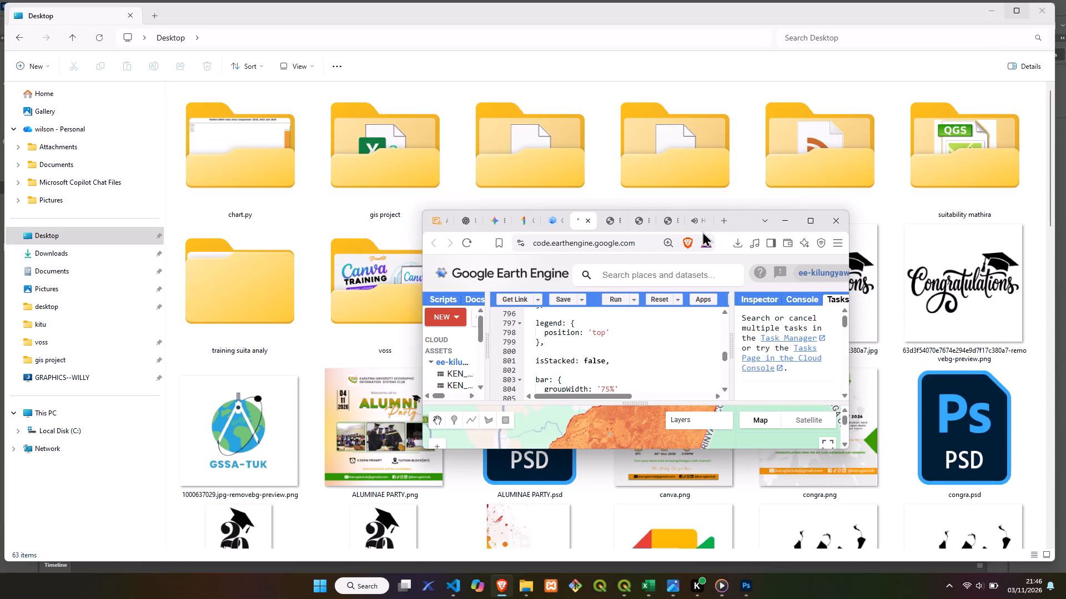
{"action": "left_click", "coordinate": [807, 221]}
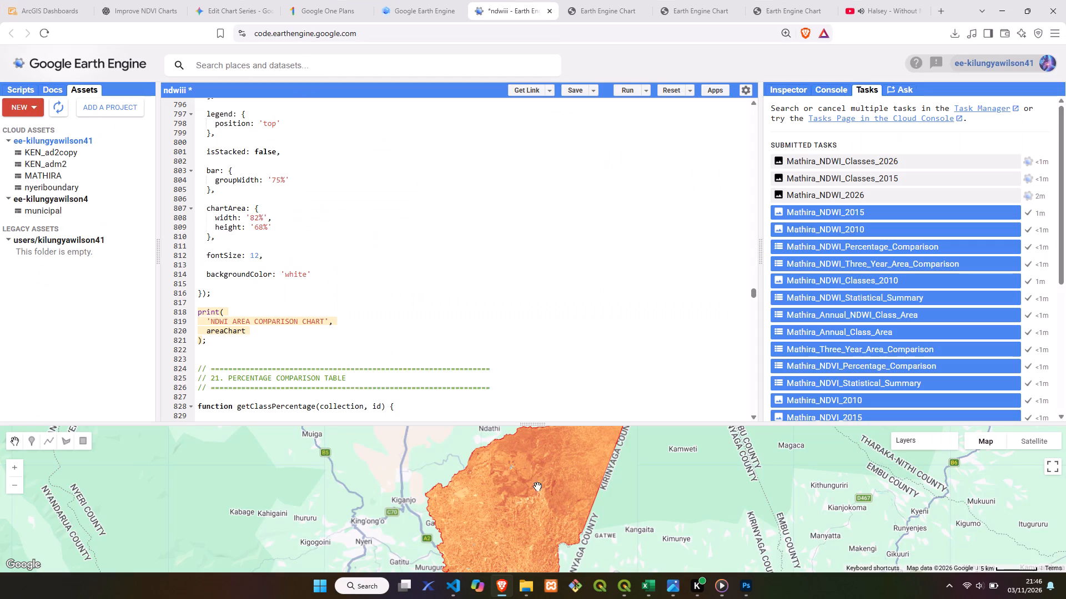
{"action": "left_click", "coordinate": [471, 524]}
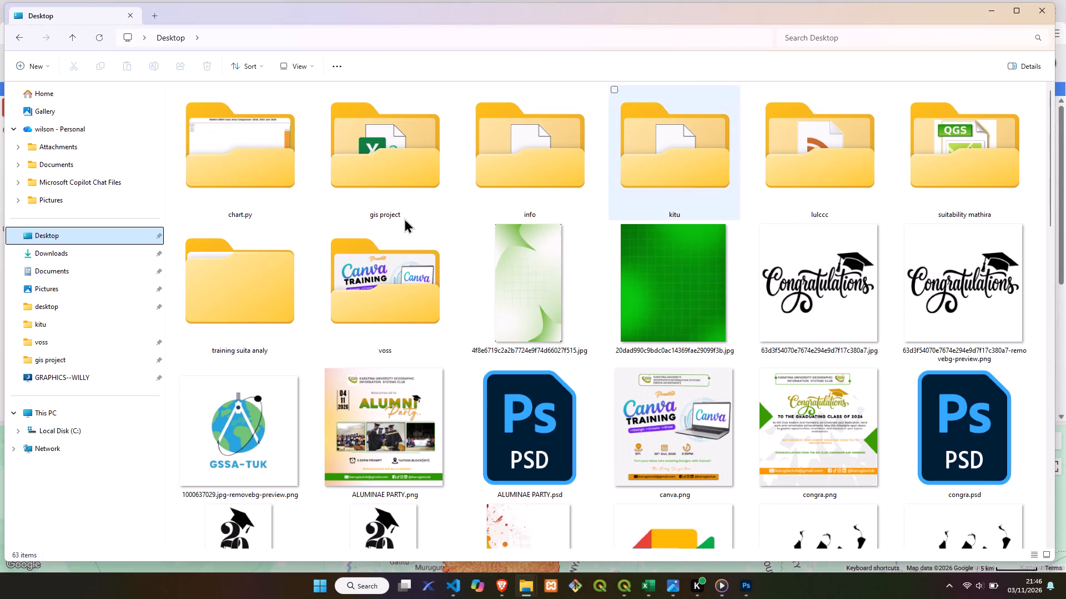
{"action": "double_click", "coordinate": [408, 286]}
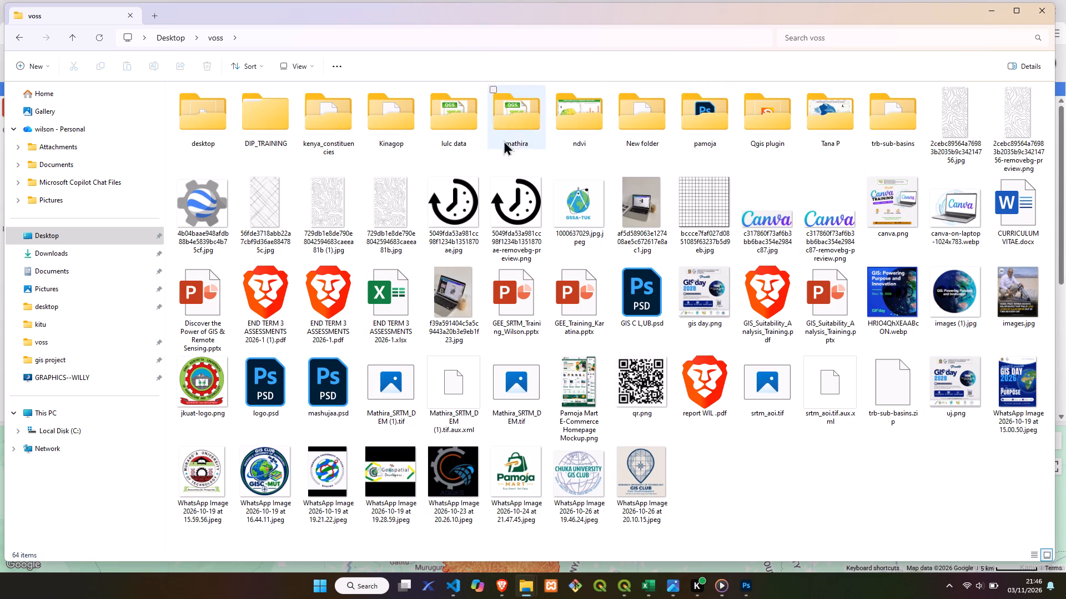
{"action": "double_click", "coordinate": [209, 135]}
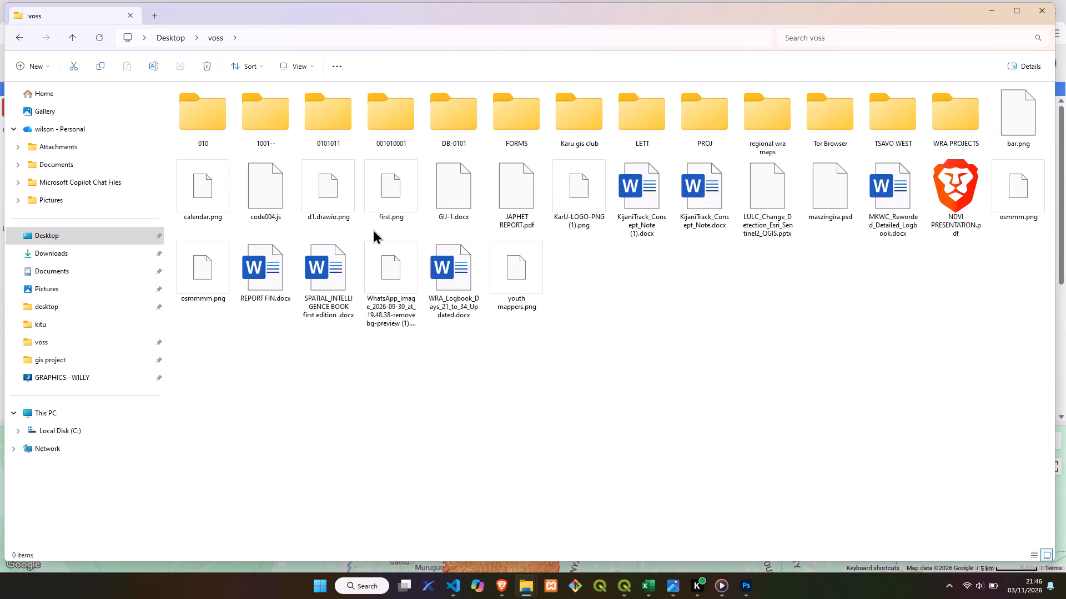
{"action": "left_click", "coordinate": [405, 280]}
{"action": "left_click", "coordinate": [384, 270]}
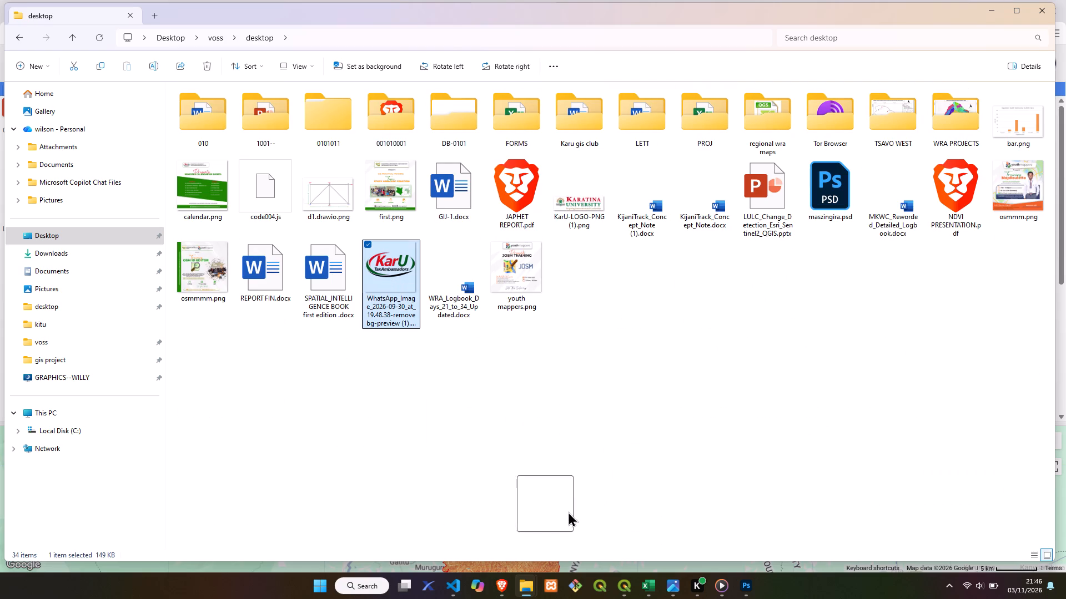
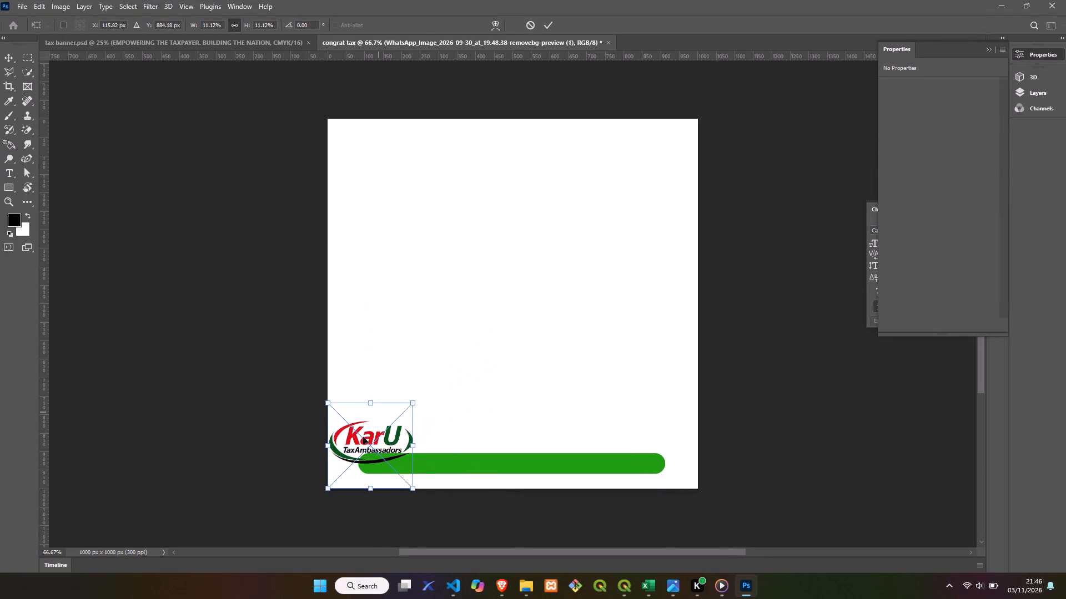
Scale the placed KarU Tax Ambassadors logo to about 7.8% and position it near the poster's top, at about X 289 px, Y 168 px.
{"action": "left_click_drag", "start_coordinate": [363, 438], "coordinate": [470, 178]}
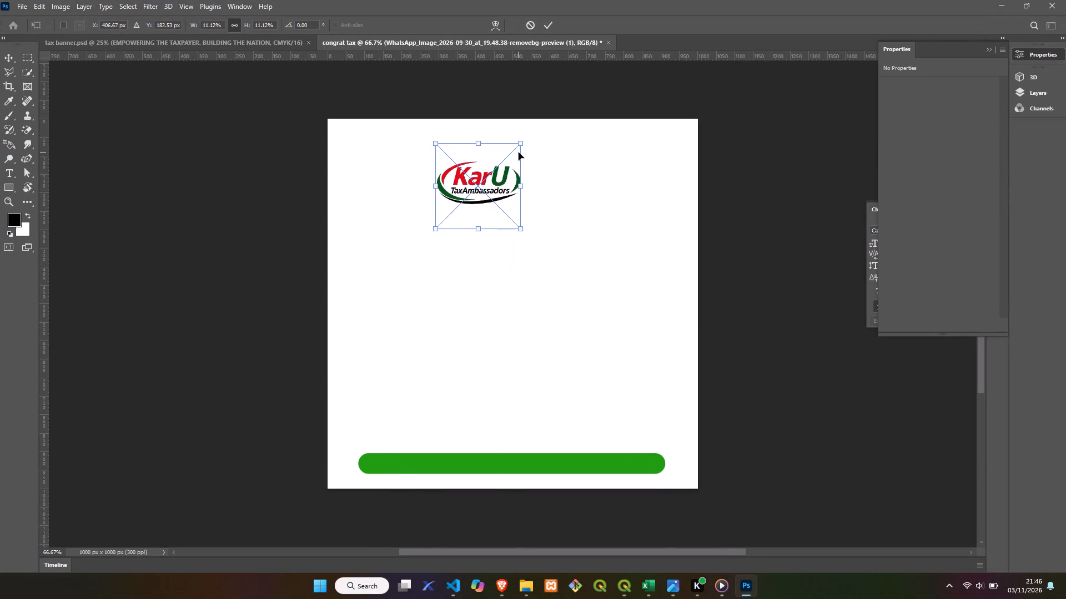
{"action": "left_click_drag", "start_coordinate": [521, 143], "coordinate": [465, 192]}
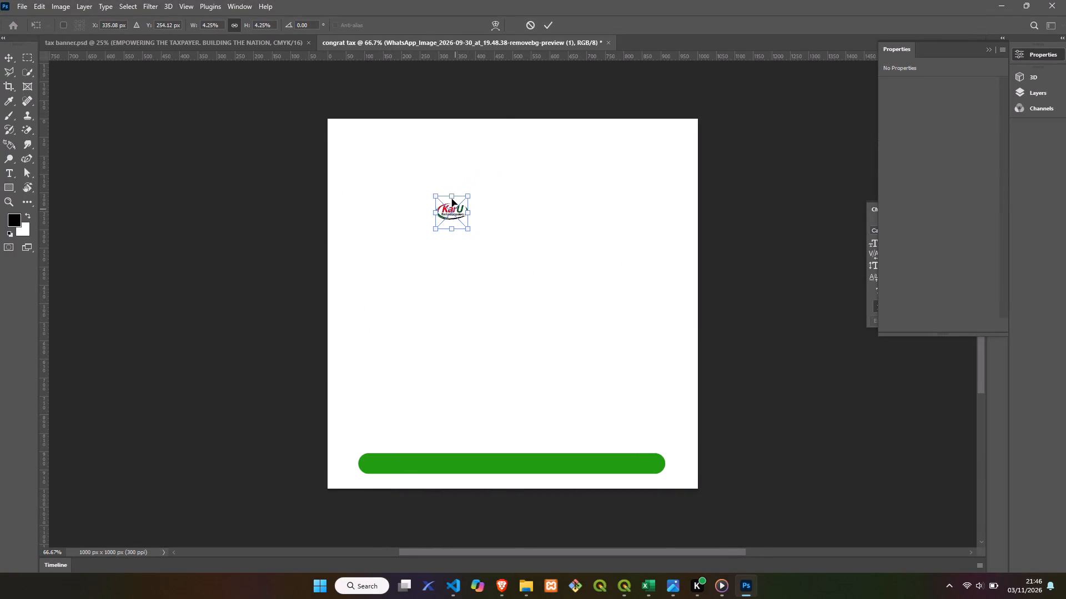
{"action": "left_click_drag", "start_coordinate": [454, 209], "coordinate": [431, 158]}
{"action": "left_click_drag", "start_coordinate": [448, 146], "coordinate": [454, 141]}
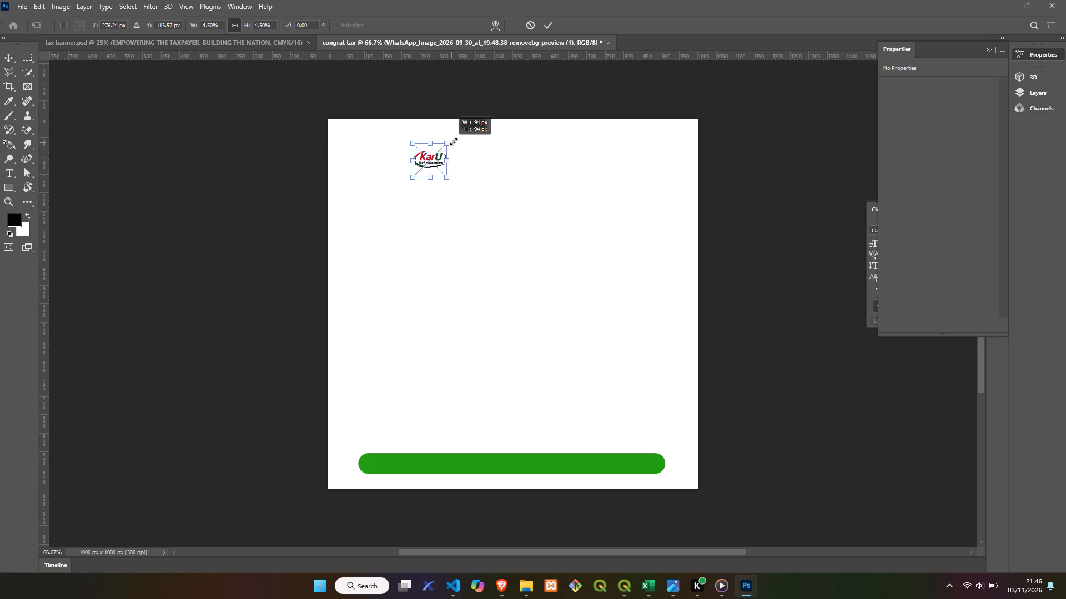
{"action": "left_click_drag", "start_coordinate": [454, 141], "coordinate": [484, 128]}
{"action": "left_click_drag", "start_coordinate": [438, 143], "coordinate": [436, 176]}
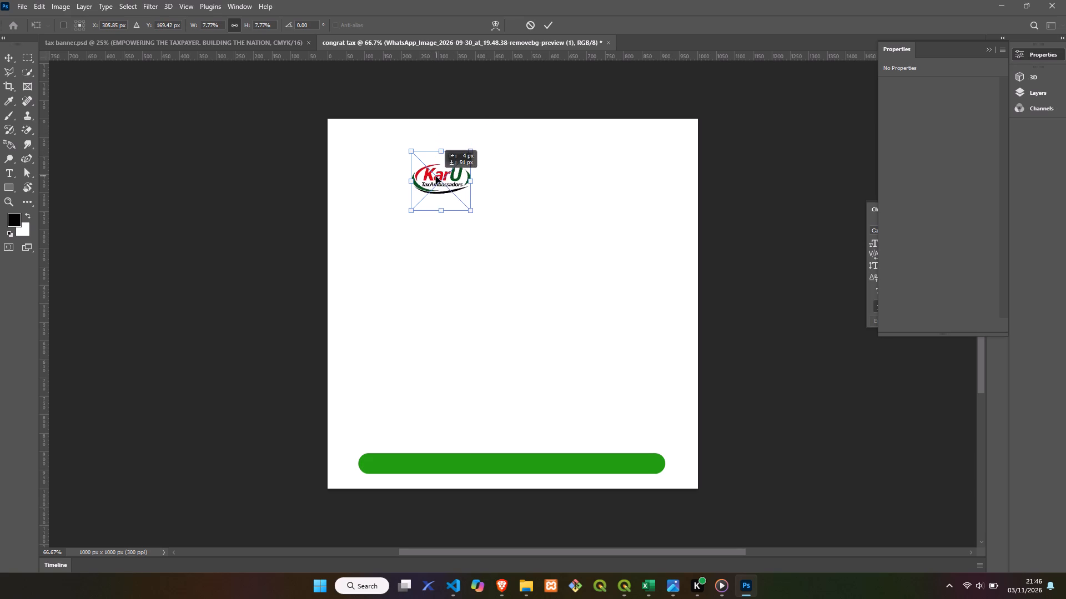
{"action": "left_click_drag", "start_coordinate": [436, 176], "coordinate": [430, 175]}
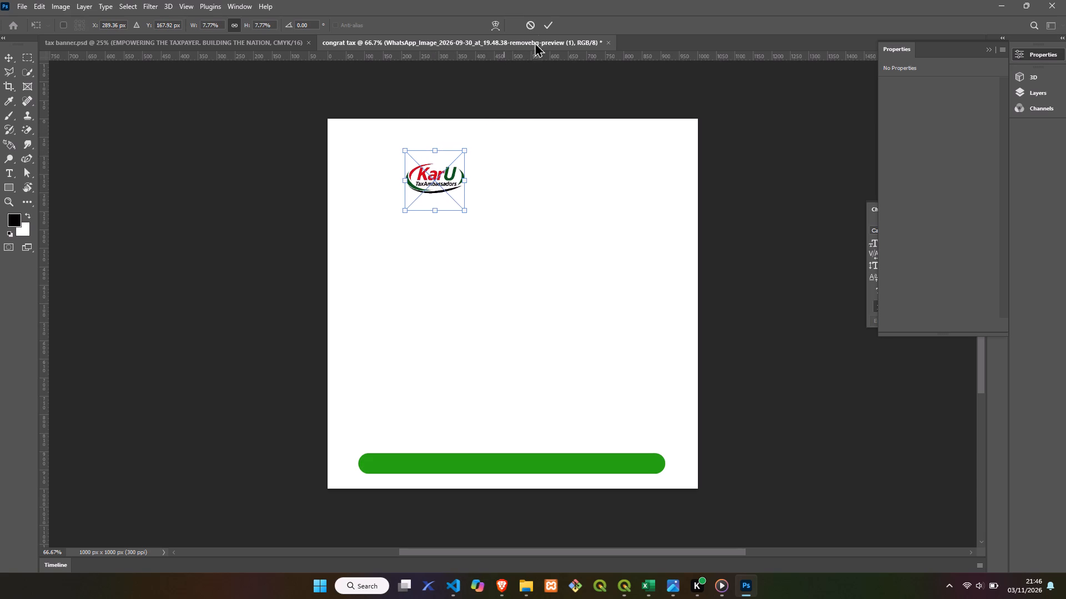
{"action": "left_click", "coordinate": [549, 18]}
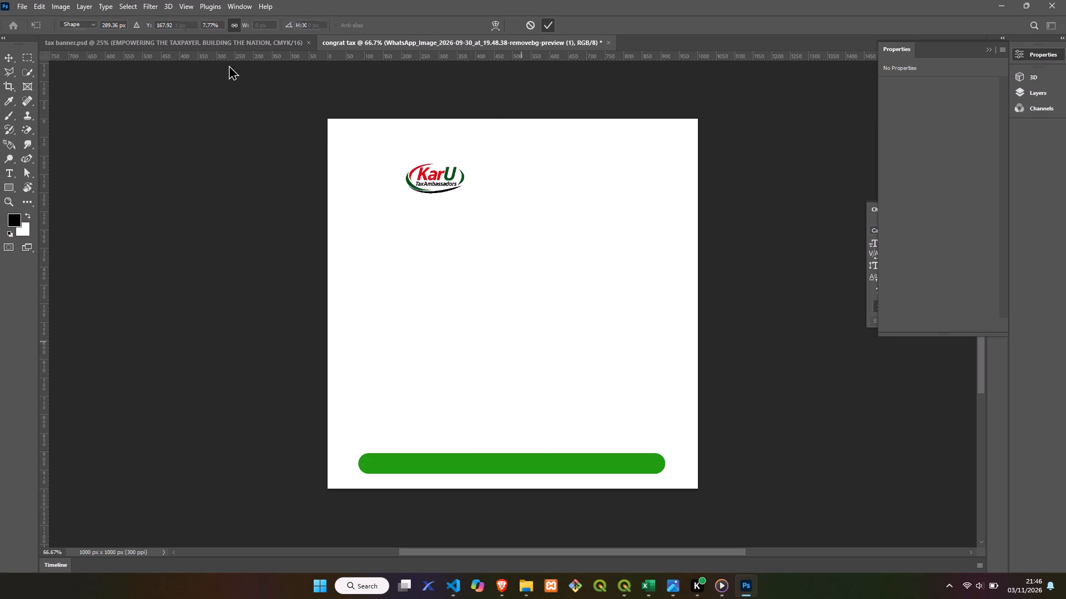
Copy the heading text "KARATINA UNIVERSITY TAX AMBASSADORS CLUB" from the tax banner document.
{"action": "left_click", "coordinate": [170, 40]}
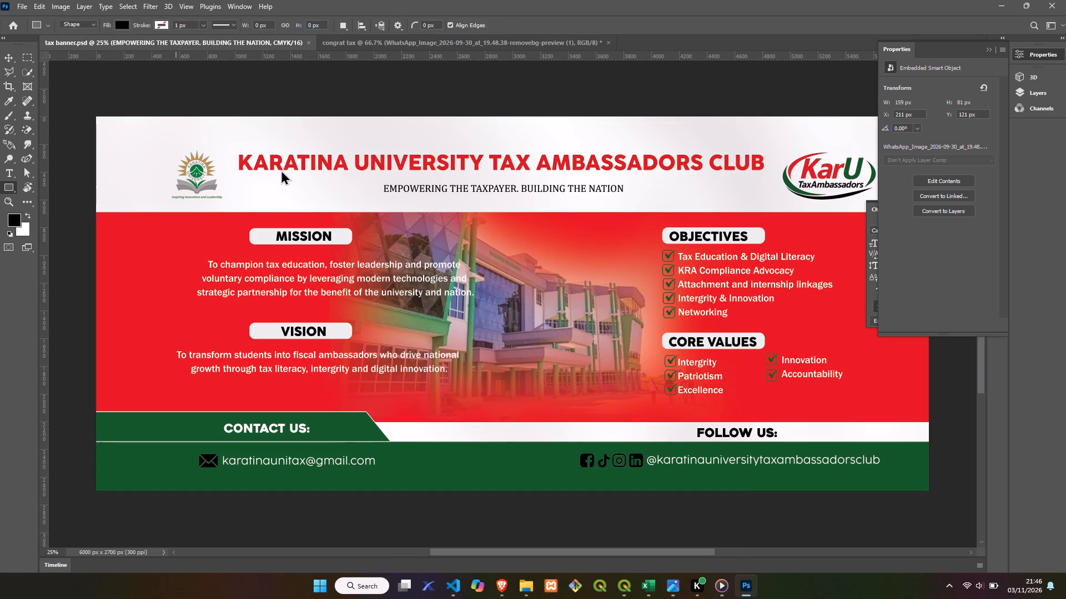
{"action": "left_click", "coordinate": [6, 171]}
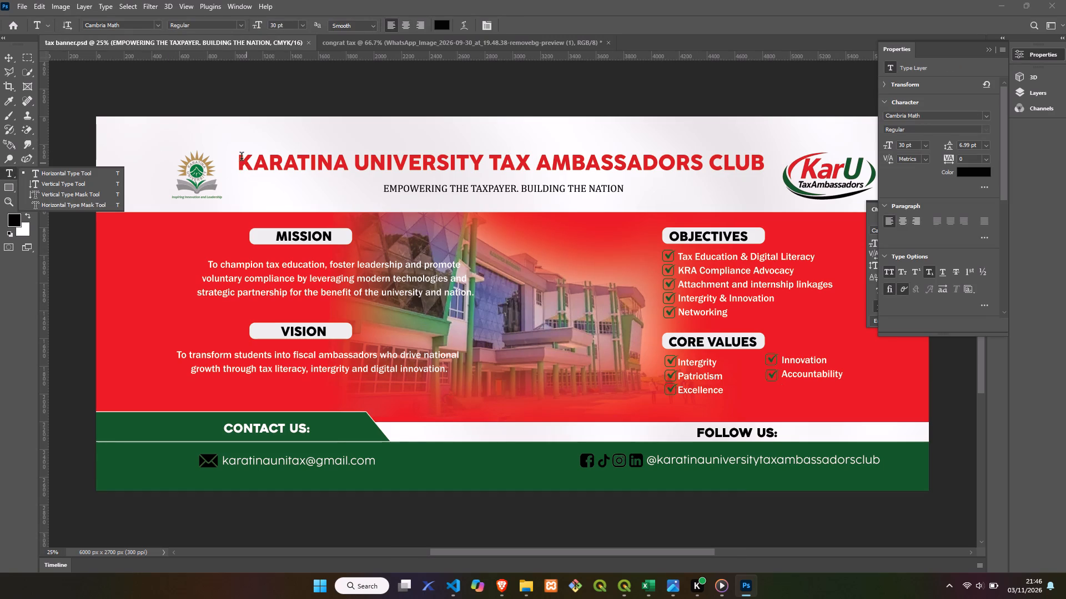
{"action": "left_click_drag", "start_coordinate": [242, 158], "coordinate": [768, 164]}
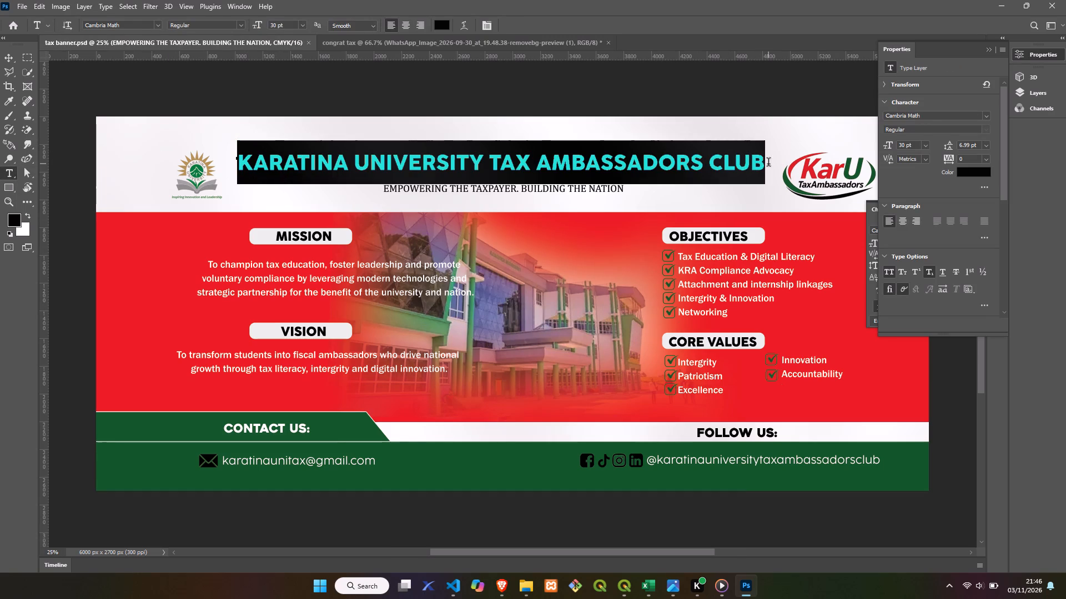
{"action": "left_click_drag", "start_coordinate": [768, 164], "coordinate": [764, 165]}
{"action": "right_click", "coordinate": [732, 166]}
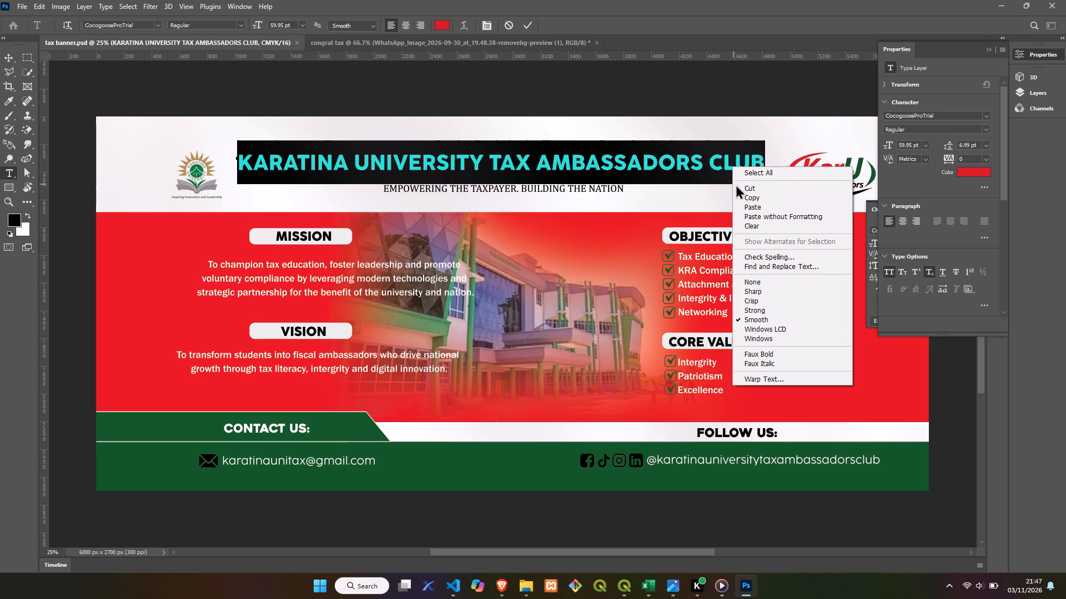
{"action": "left_click", "coordinate": [753, 196]}
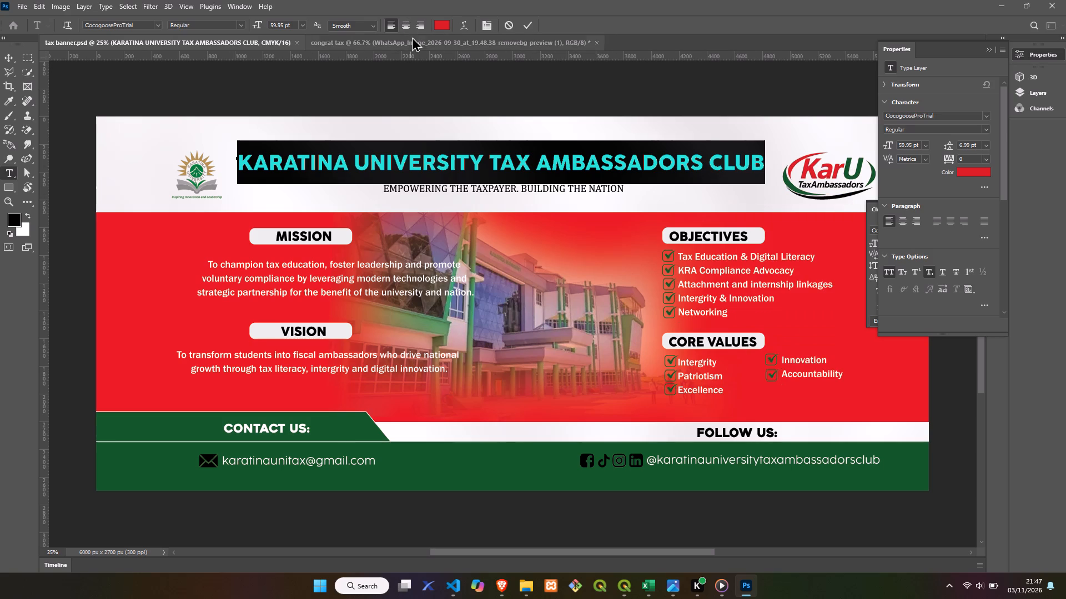
Paste the copied club name into a new text layer below the logo in the congrat tax document.
{"action": "left_click", "coordinate": [412, 37]}
{"action": "right_click", "coordinate": [460, 227]}
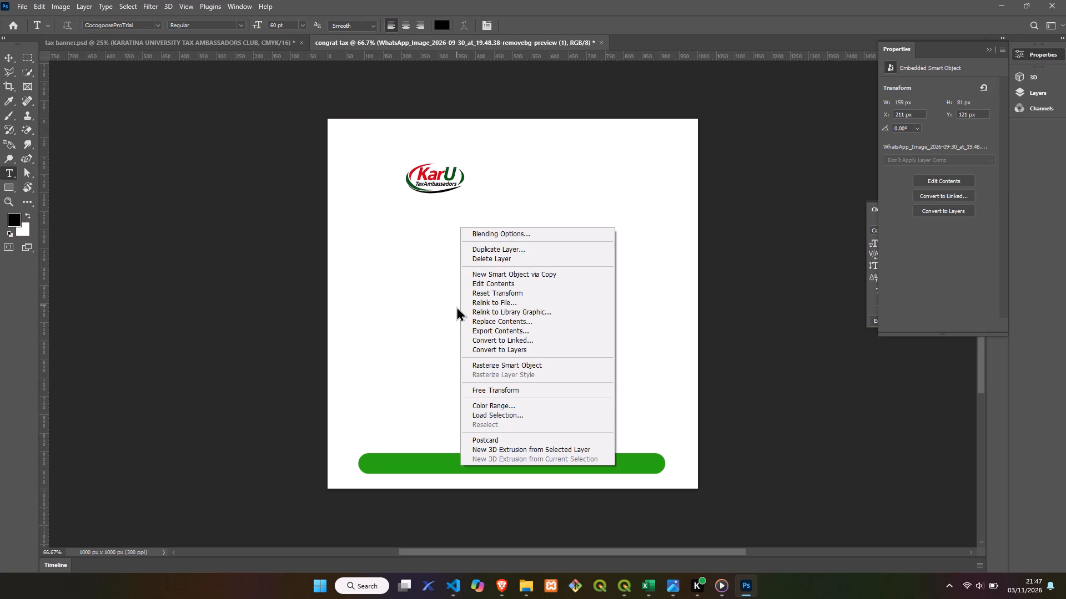
{"action": "right_click", "coordinate": [430, 262]}
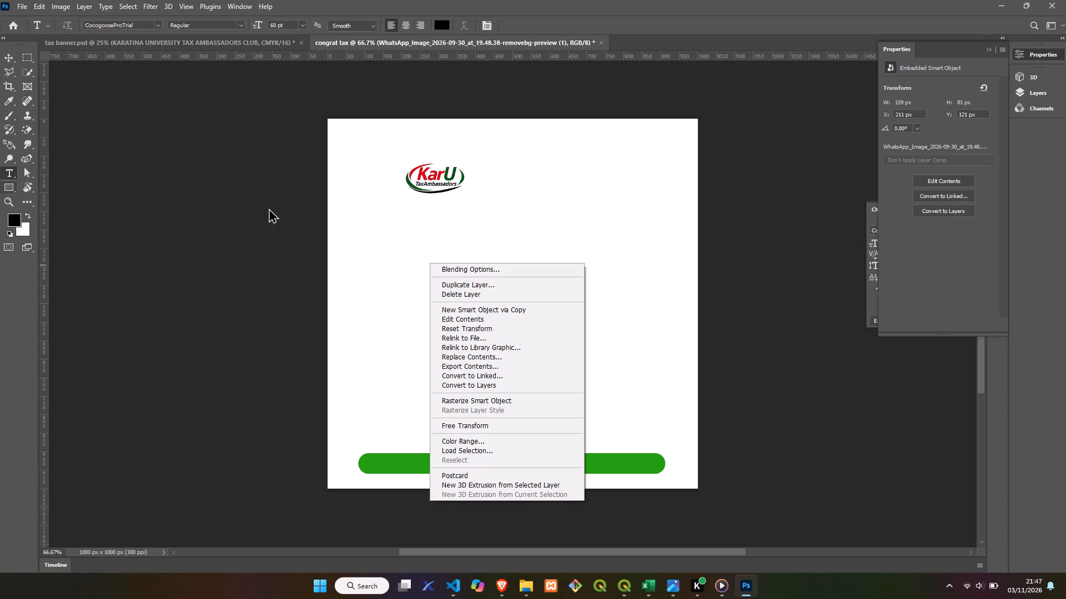
{"action": "left_click", "coordinate": [404, 260]}
{"action": "left_click", "coordinate": [406, 259]}
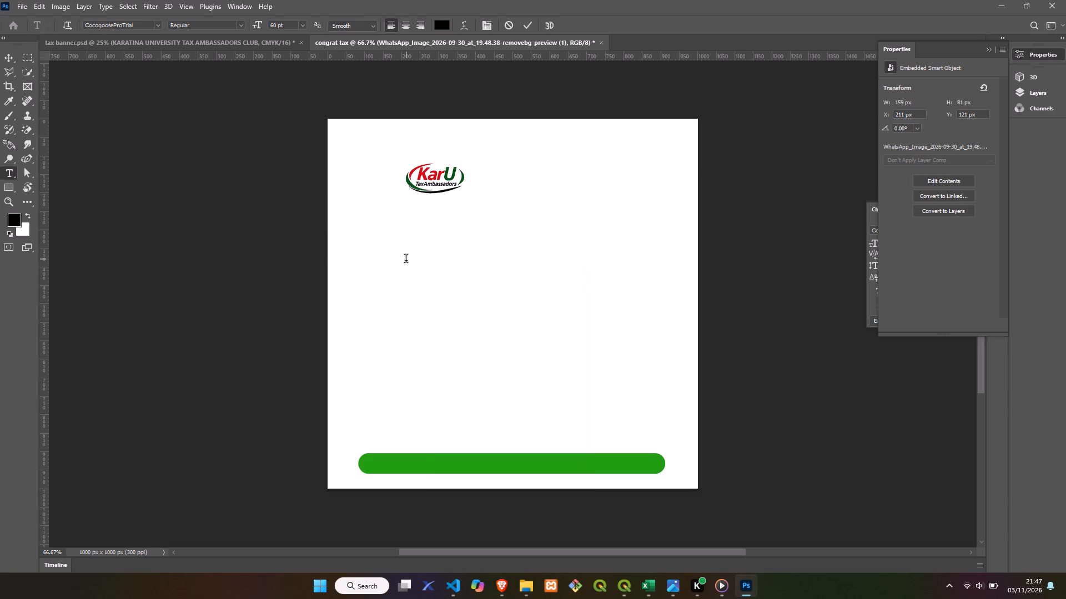
{"action": "key", "text": "BackSpace"}
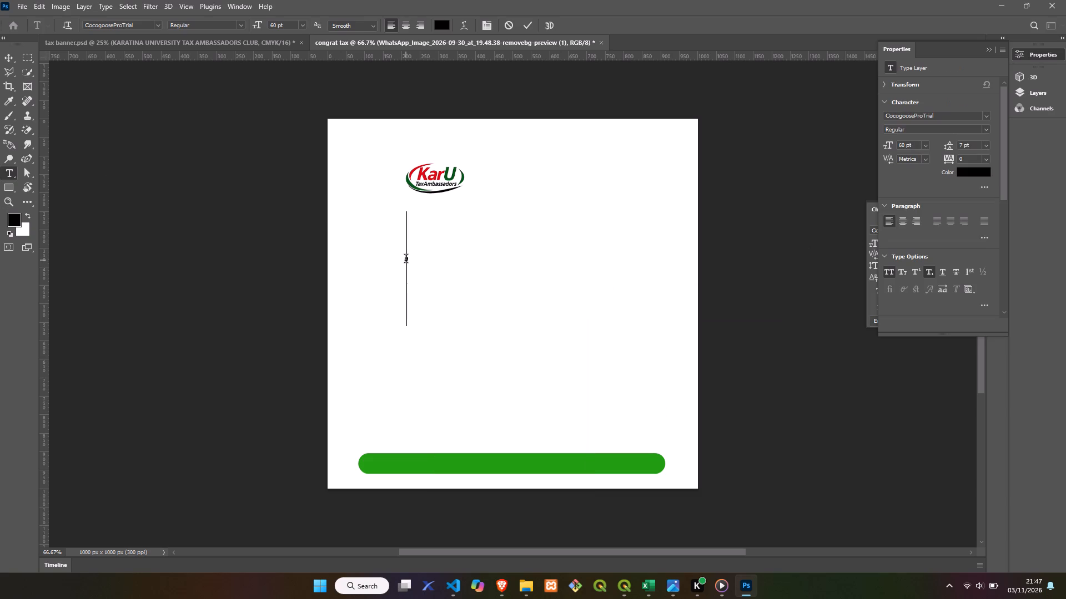
{"action": "key", "text": "ctrl+v"}
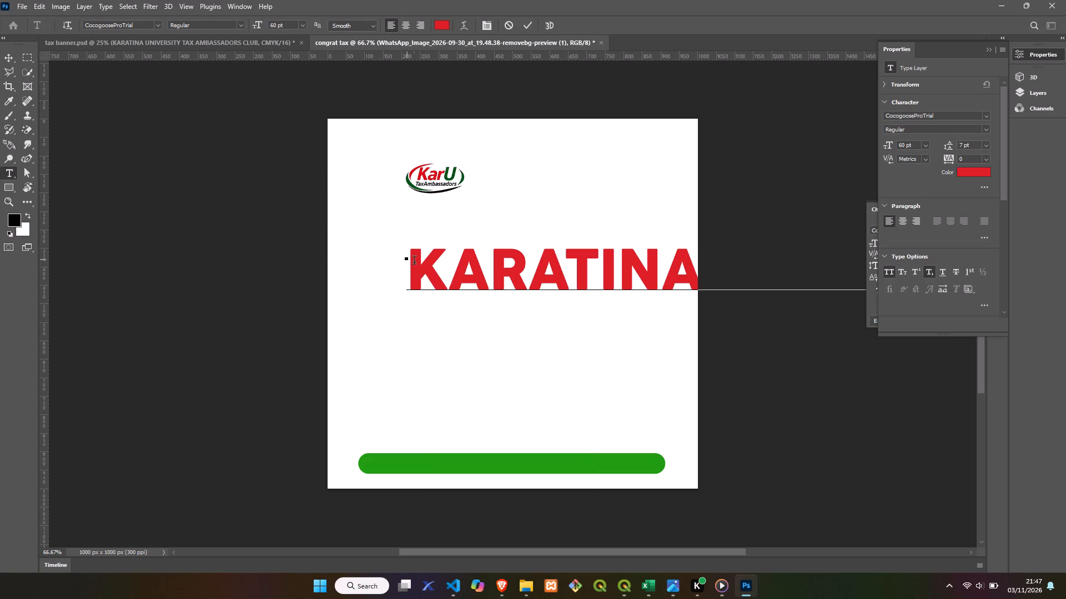
Set the font size of the whole pasted club name to 6 pt.
{"action": "left_click", "coordinate": [416, 256]}
{"action": "left_click_drag", "start_coordinate": [420, 244], "coordinate": [417, 251]}
{"action": "left_click_drag", "start_coordinate": [407, 261], "coordinate": [1065, 266]}
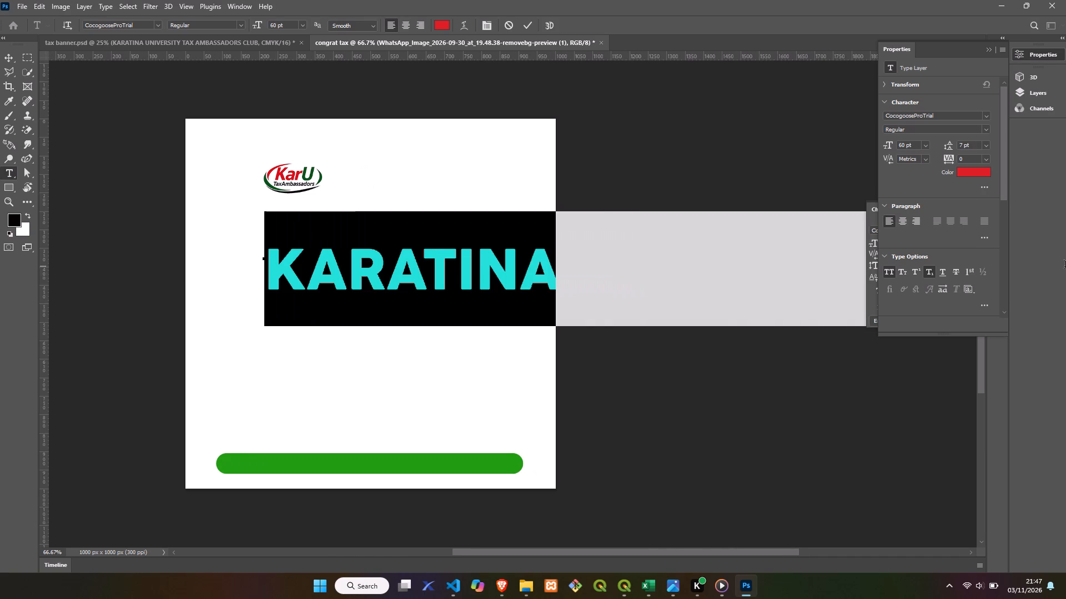
{"action": "left_click_drag", "start_coordinate": [1065, 266], "coordinate": [1065, 298]}
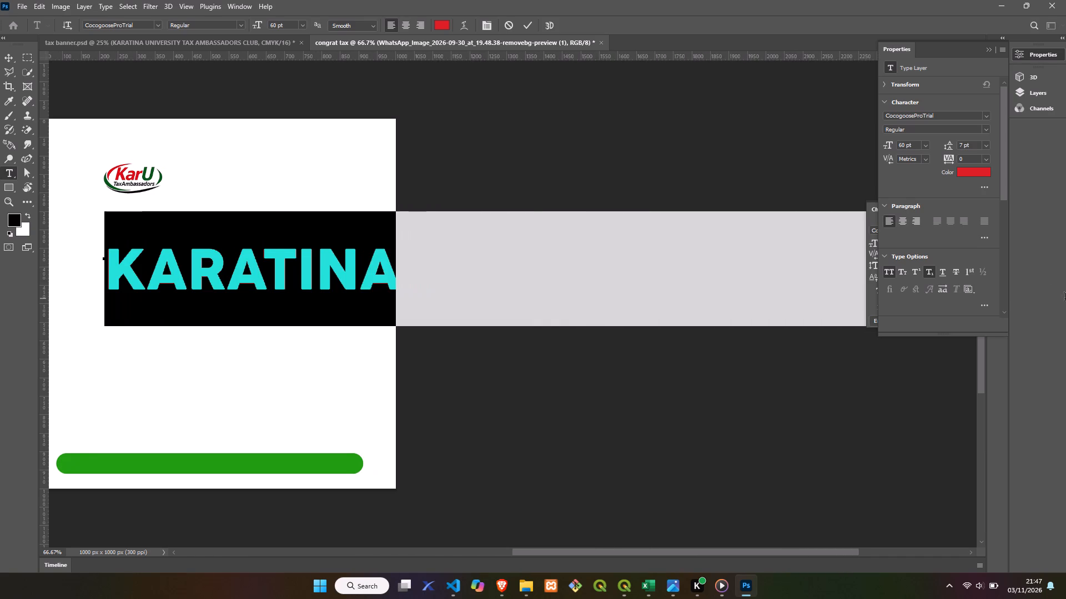
{"action": "left_click_drag", "start_coordinate": [1065, 298], "coordinate": [1062, 302]}
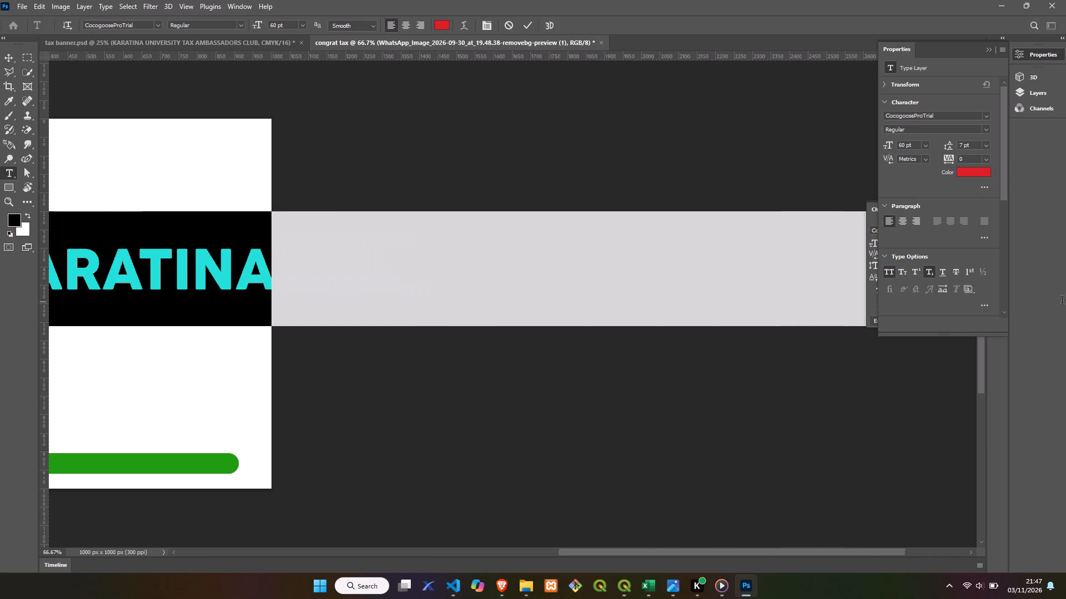
{"action": "left_click_drag", "start_coordinate": [1062, 302], "coordinate": [1056, 295]}
{"action": "left_click", "coordinate": [306, 26]}
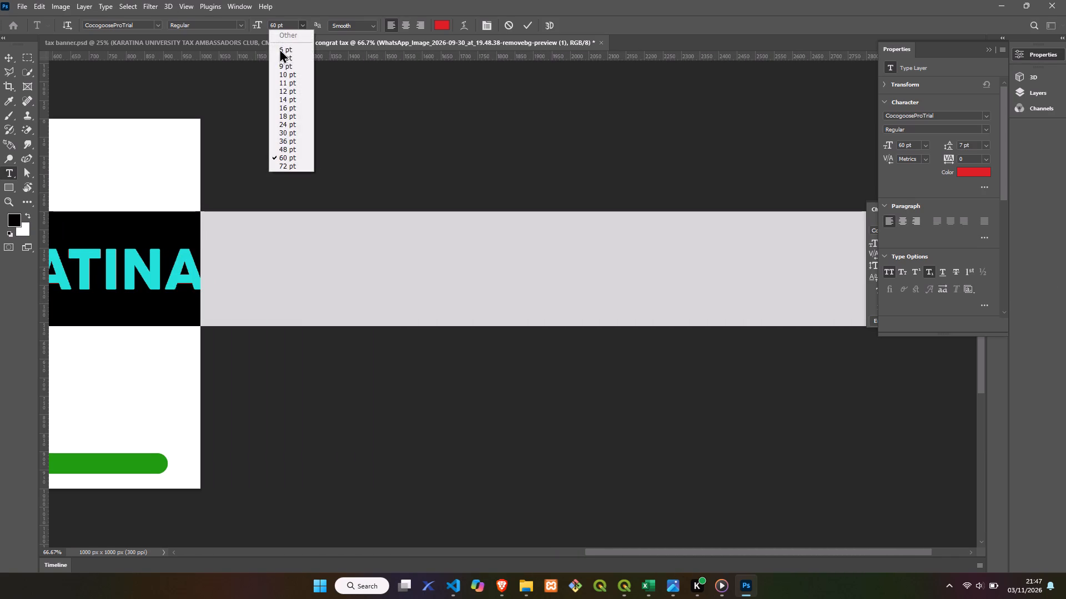
{"action": "left_click", "coordinate": [286, 48]}
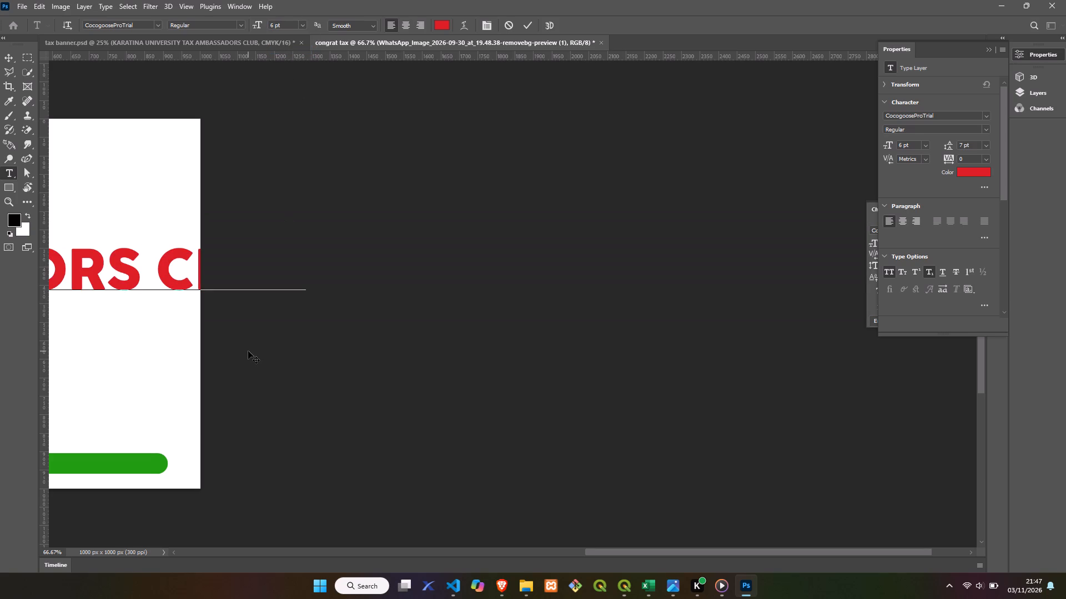
{"action": "left_click_drag", "start_coordinate": [605, 552], "coordinate": [394, 547]}
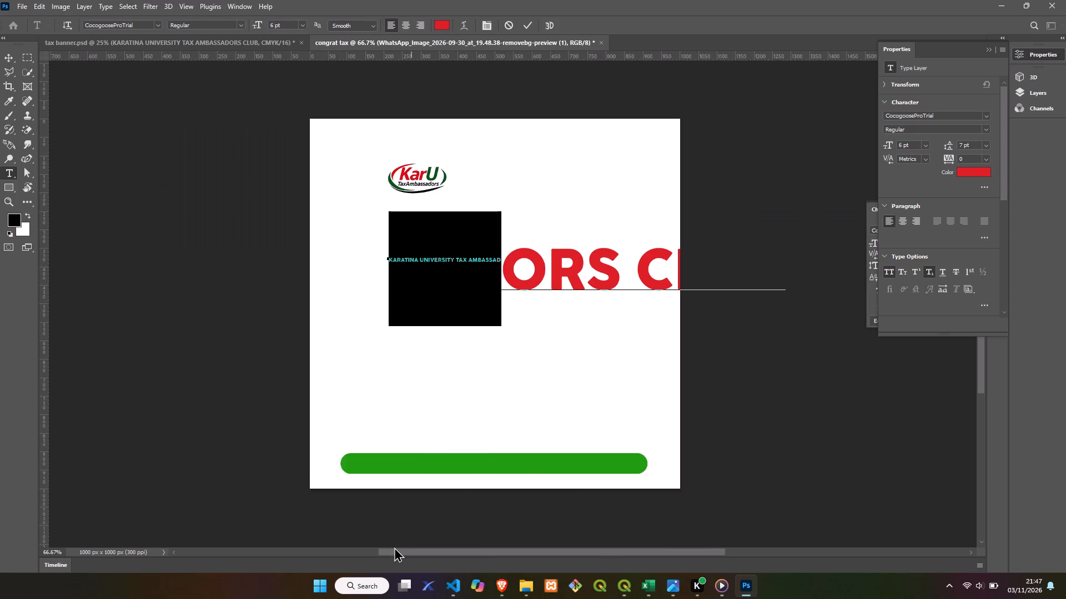
{"action": "left_click_drag", "start_coordinate": [394, 547], "coordinate": [407, 541]}
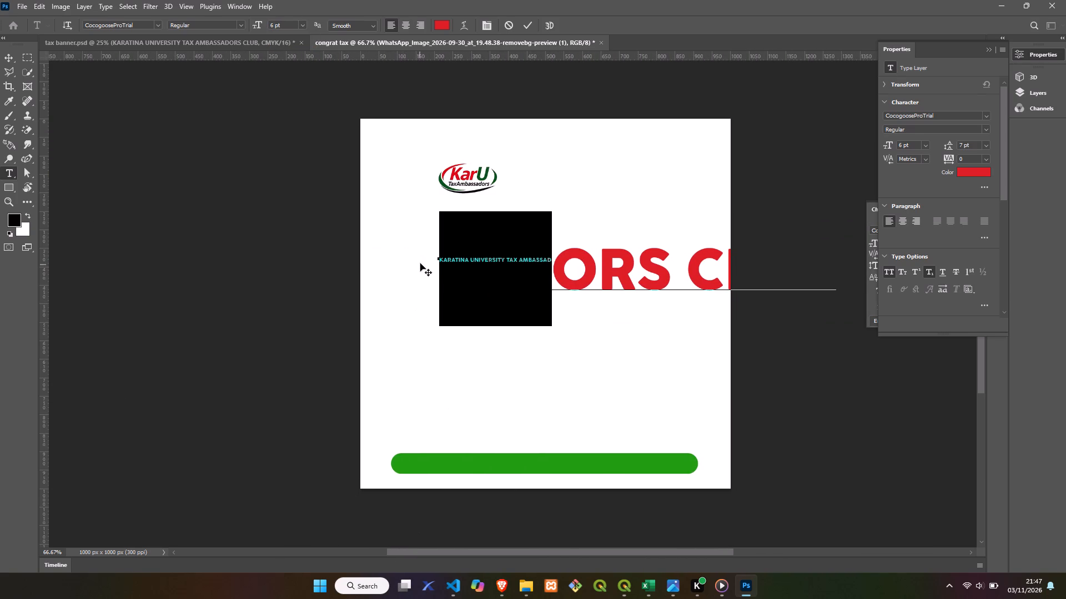
{"action": "left_click_drag", "start_coordinate": [437, 264], "coordinate": [969, 272]}
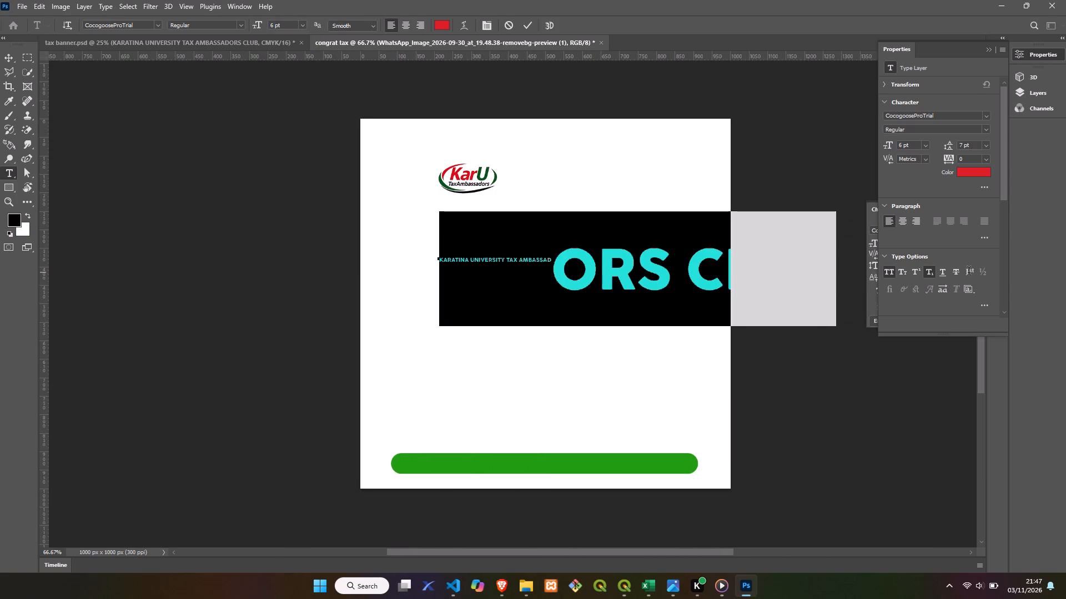
{"action": "left_click_drag", "start_coordinate": [969, 272], "coordinate": [956, 268]}
{"action": "left_click", "coordinate": [299, 22]}
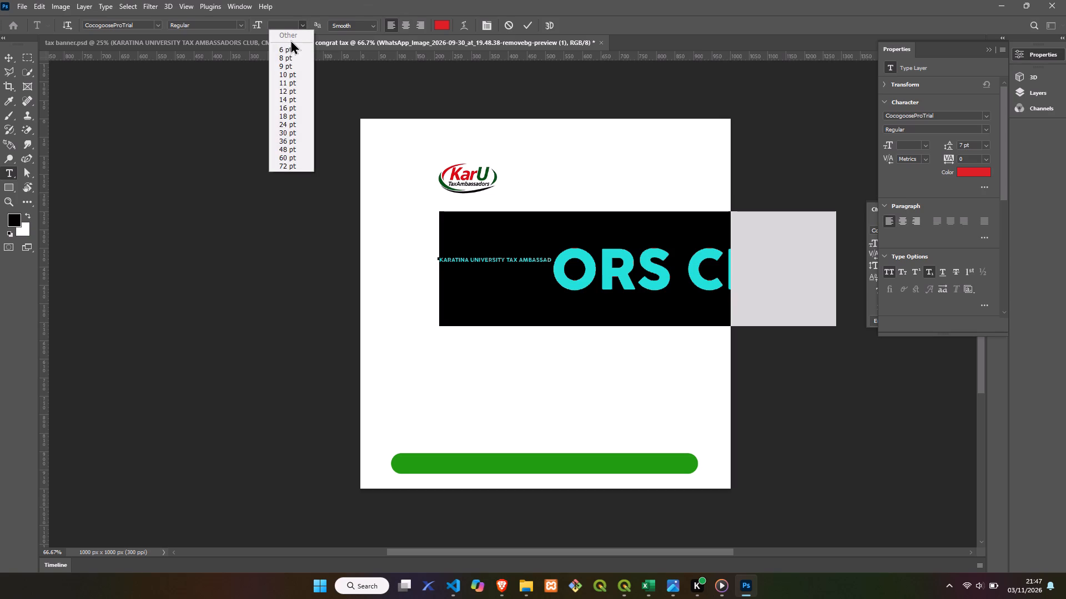
{"action": "left_click", "coordinate": [288, 48]}
Change the club name's text colour to black.
{"action": "left_click", "coordinate": [444, 22]}
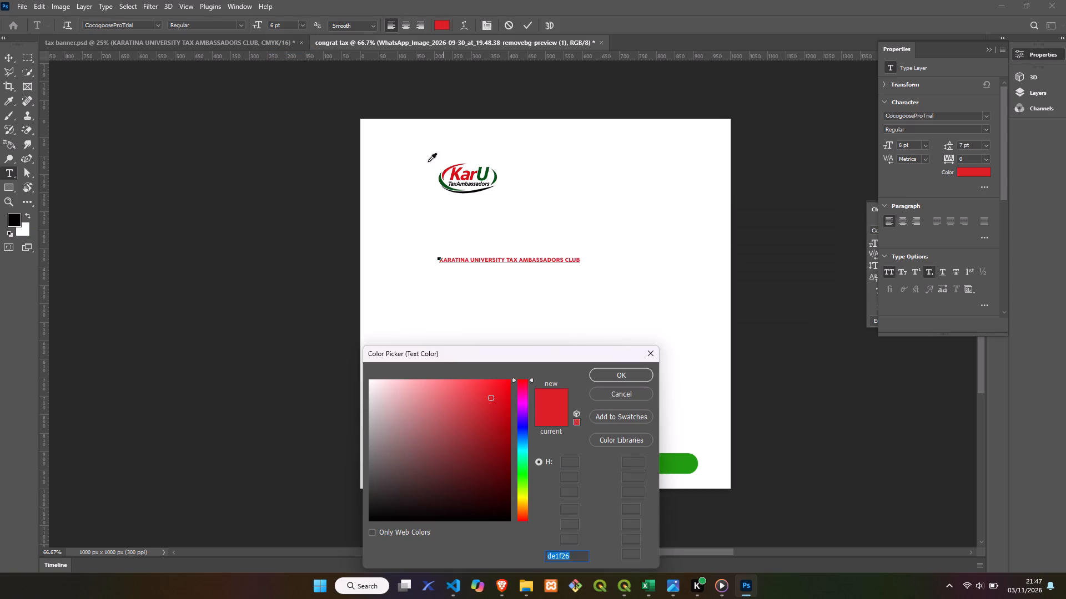
{"action": "left_click", "coordinate": [370, 519]}
{"action": "left_click", "coordinate": [619, 375]}
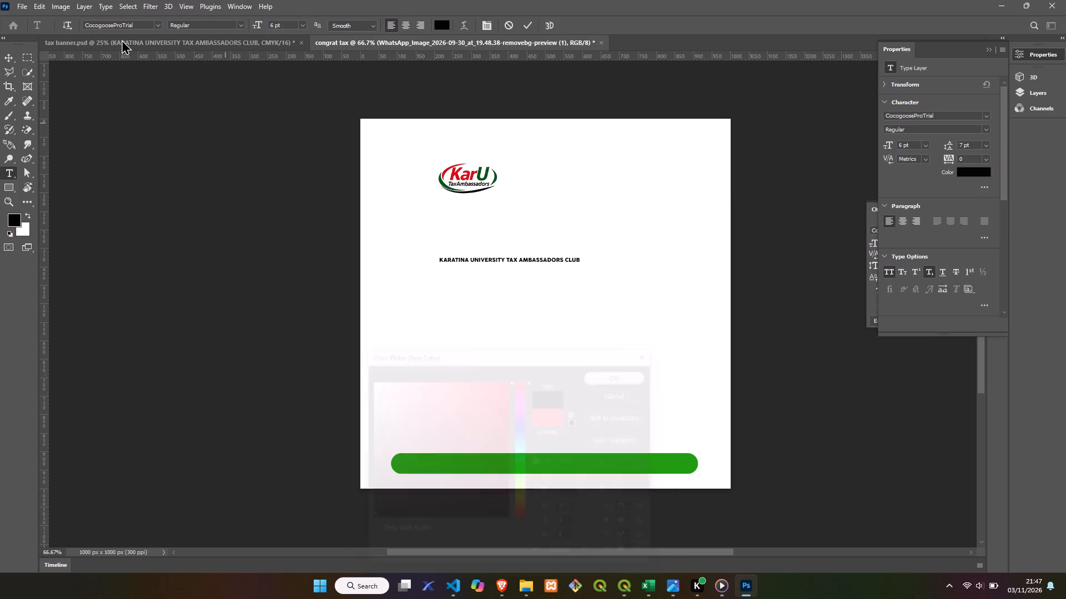
Set the club name's font to Poppins with the SemiBold style.
{"action": "left_click", "coordinate": [159, 26]}
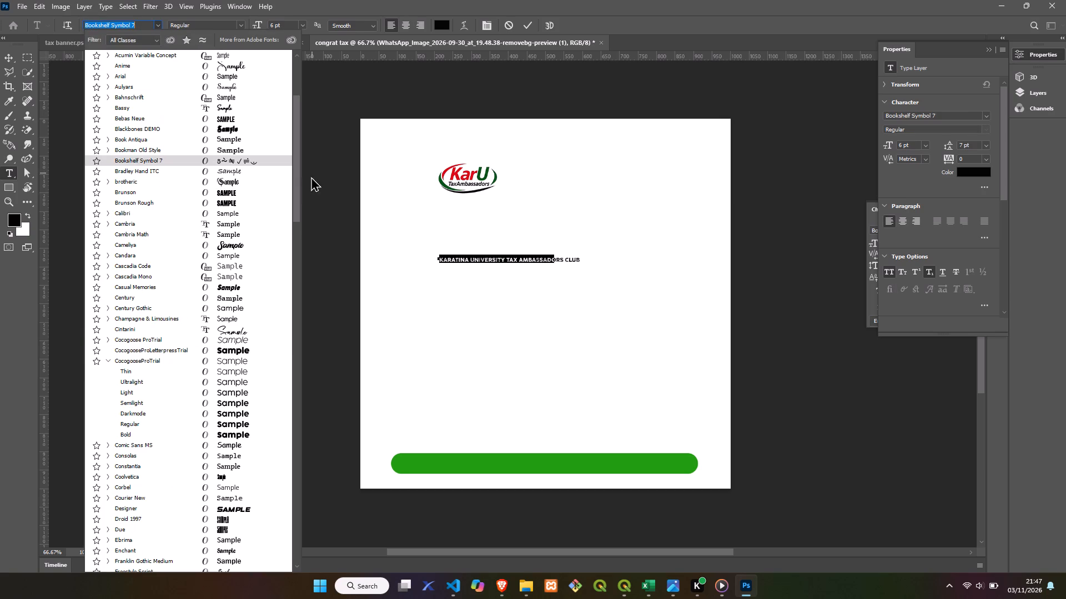
{"action": "left_click_drag", "start_coordinate": [297, 194], "coordinate": [293, 82]}
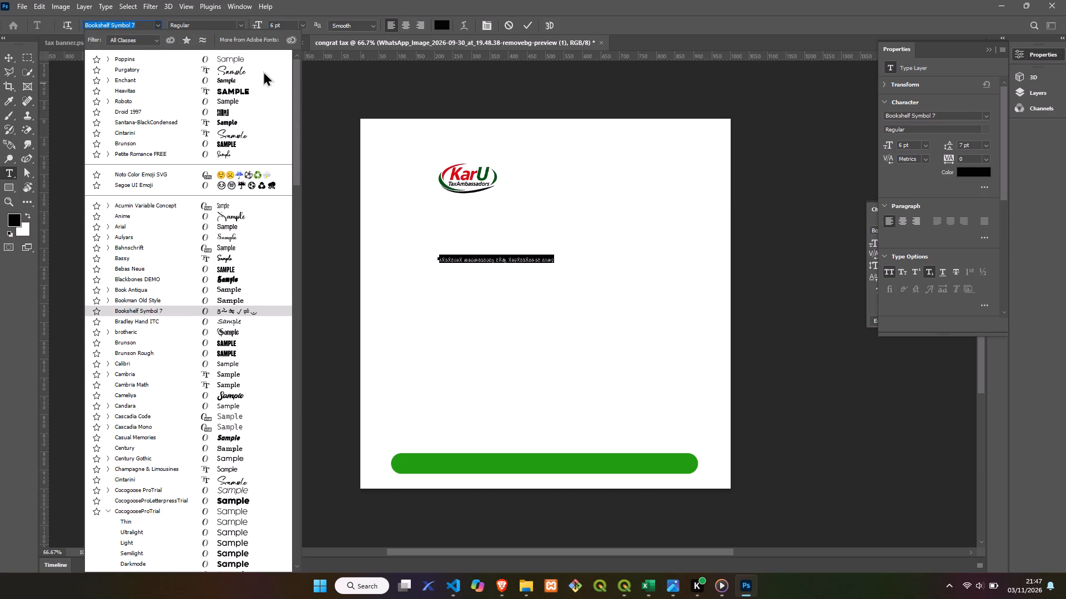
{"action": "left_click", "coordinate": [235, 59]}
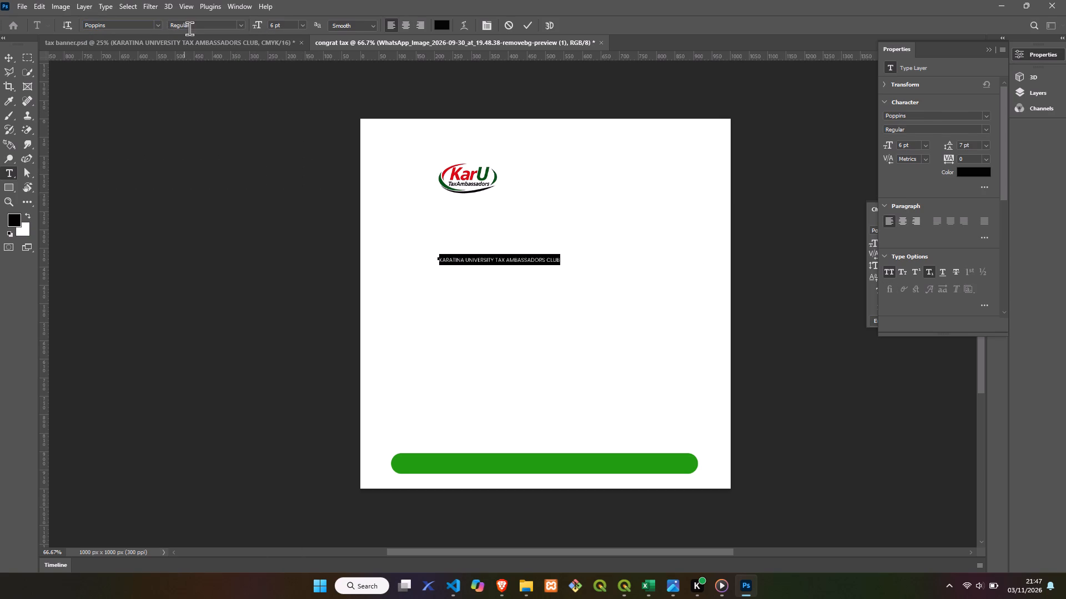
{"action": "left_click", "coordinate": [157, 23]}
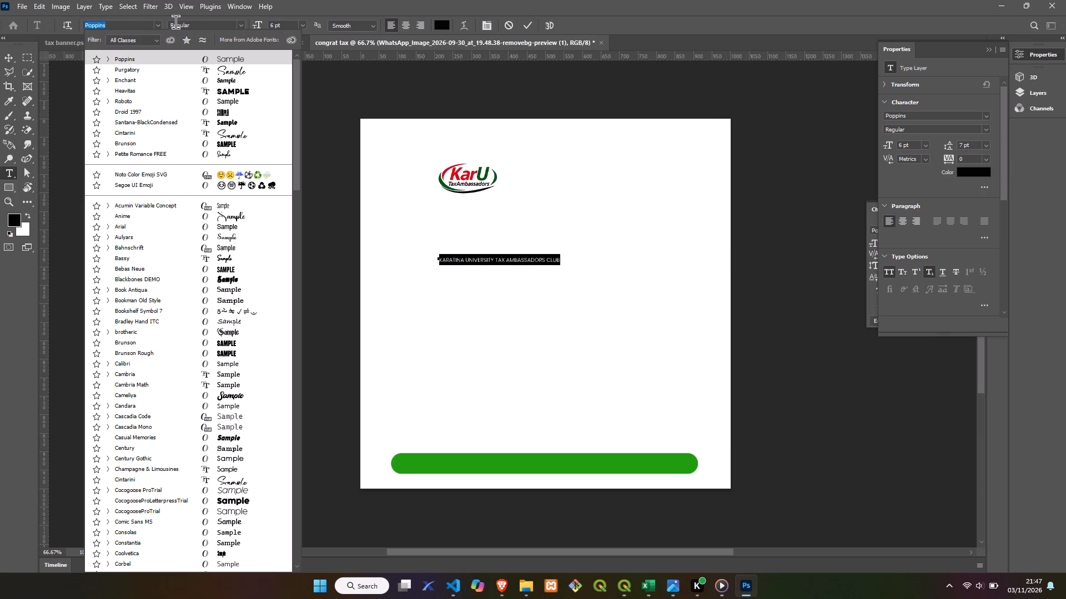
{"action": "left_click", "coordinate": [183, 22]}
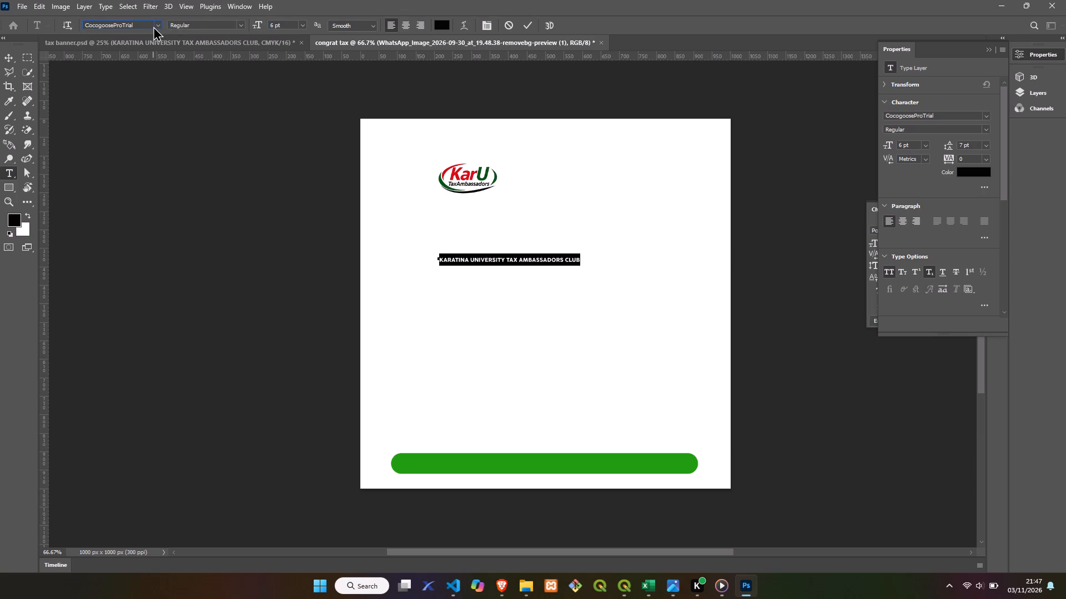
{"action": "left_click", "coordinate": [158, 24]}
{"action": "left_click", "coordinate": [153, 56]}
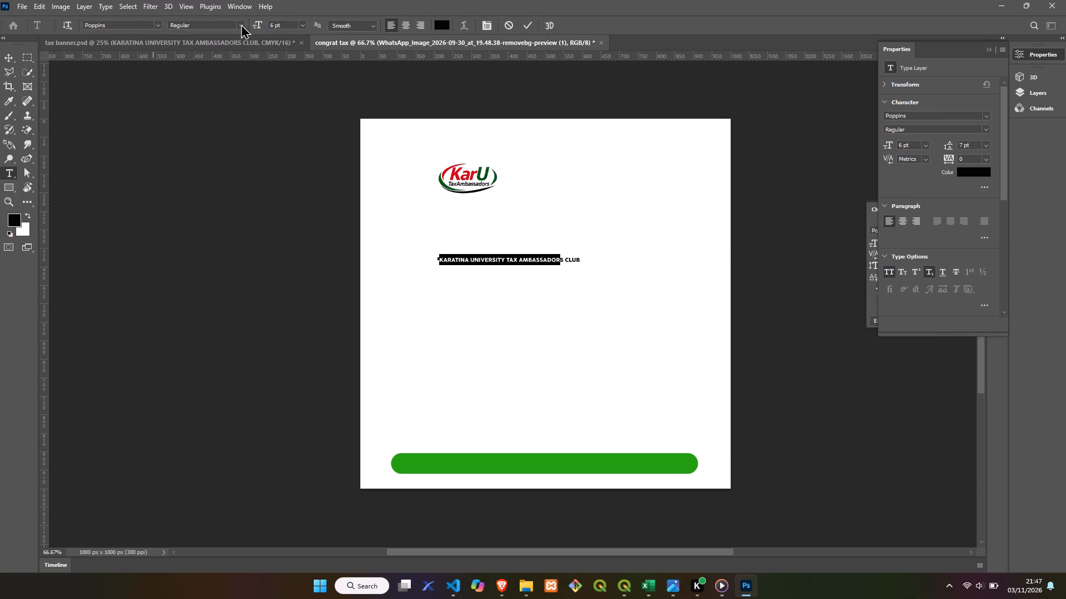
{"action": "left_click", "coordinate": [243, 24]}
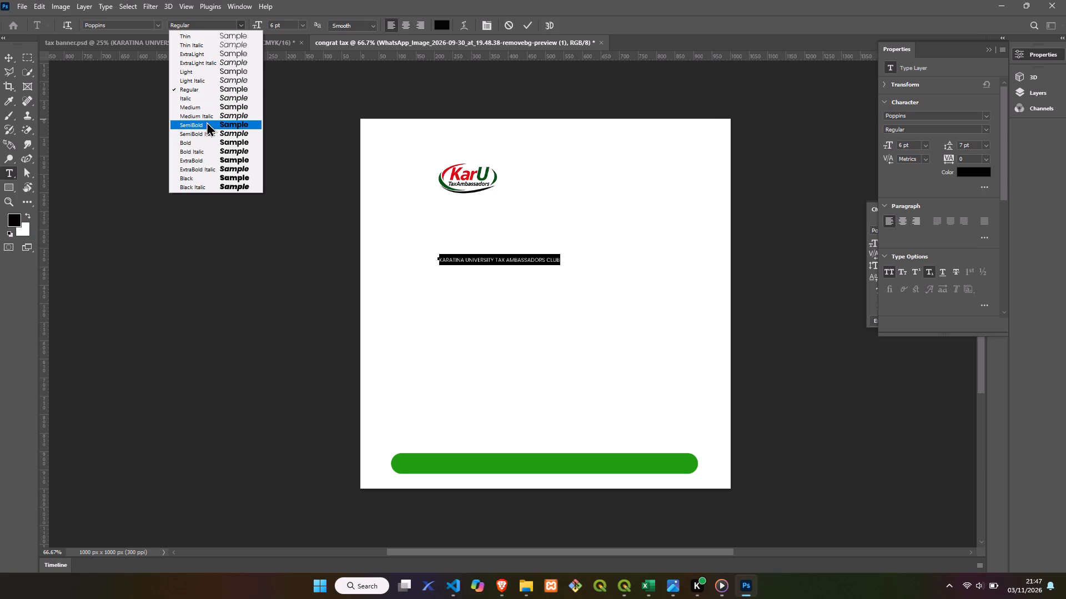
{"action": "left_click", "coordinate": [207, 123]}
{"action": "left_click", "coordinate": [499, 257]}
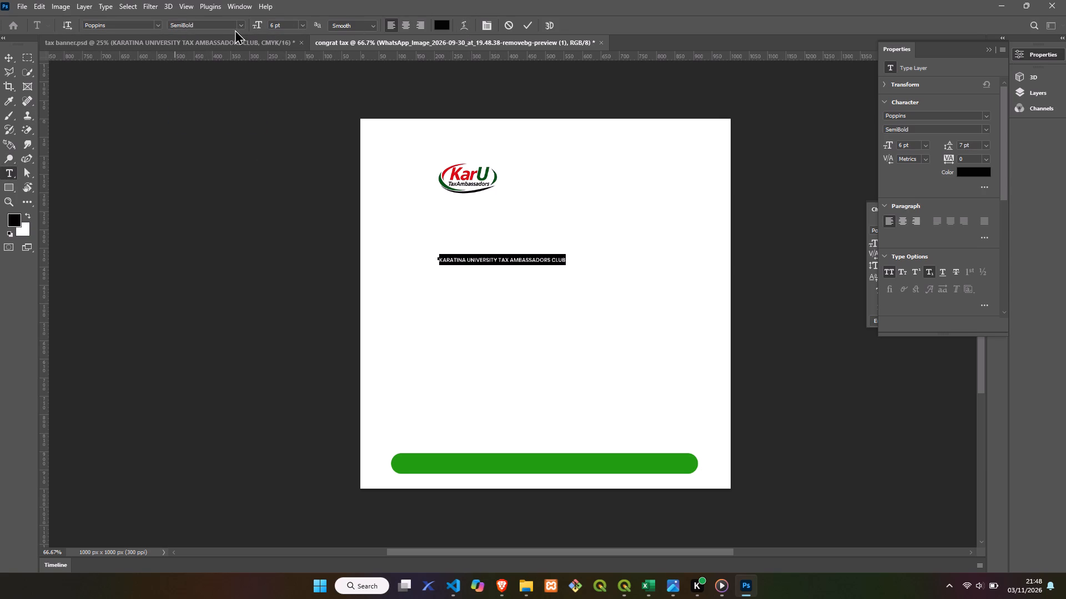
Set the club name's font size to 10 pt.
{"action": "left_click", "coordinate": [301, 23]}
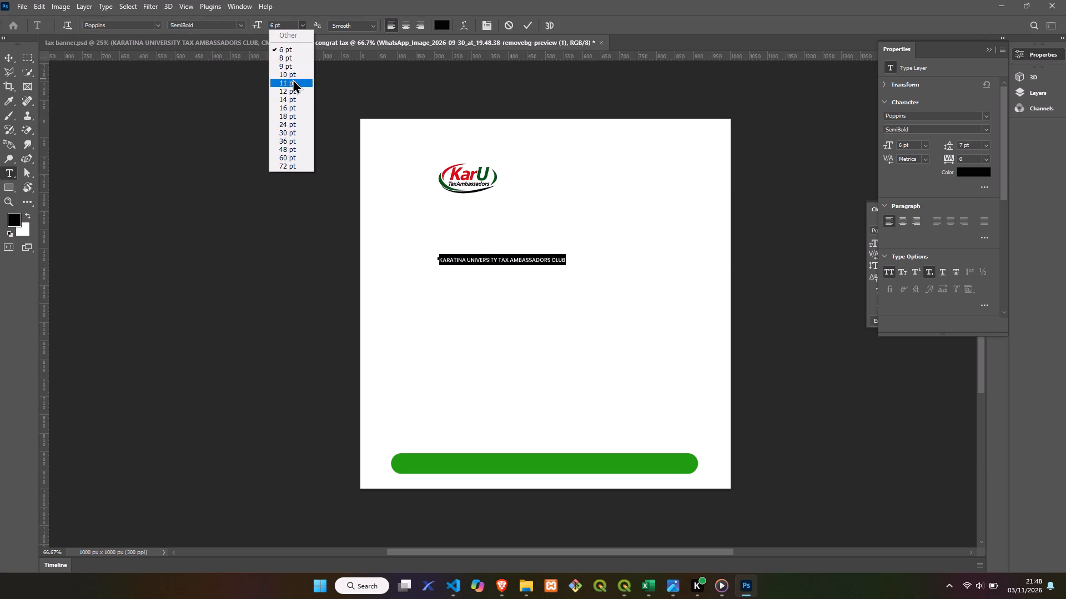
{"action": "left_click", "coordinate": [292, 74]}
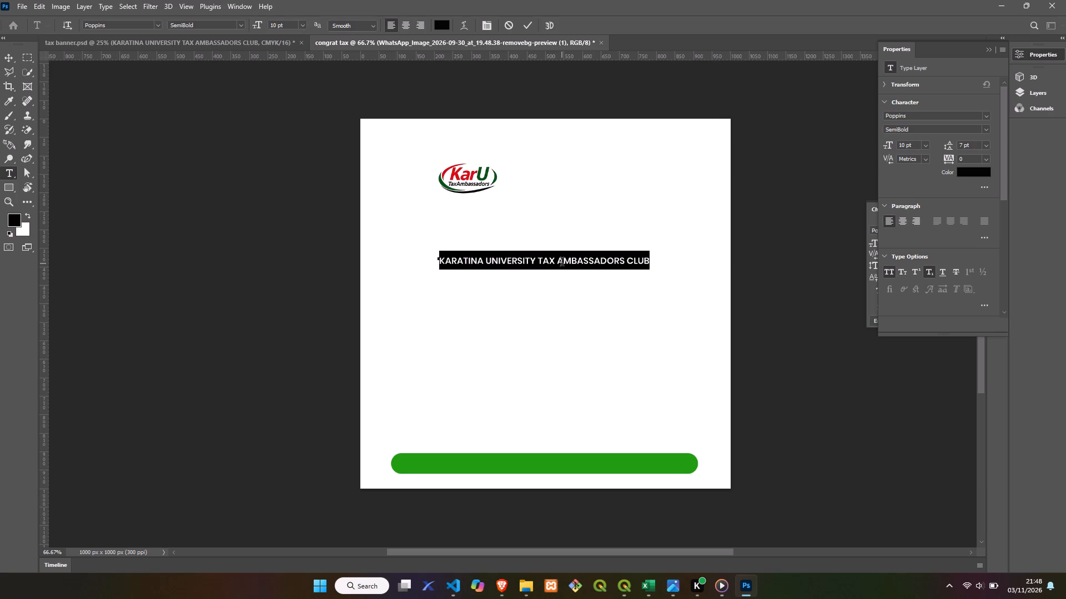
Move the club name up beside the KarU logo, starting just past the logo's right edge.
{"action": "left_click", "coordinate": [562, 263]}
{"action": "left_click_drag", "start_coordinate": [553, 324], "coordinate": [612, 230]}
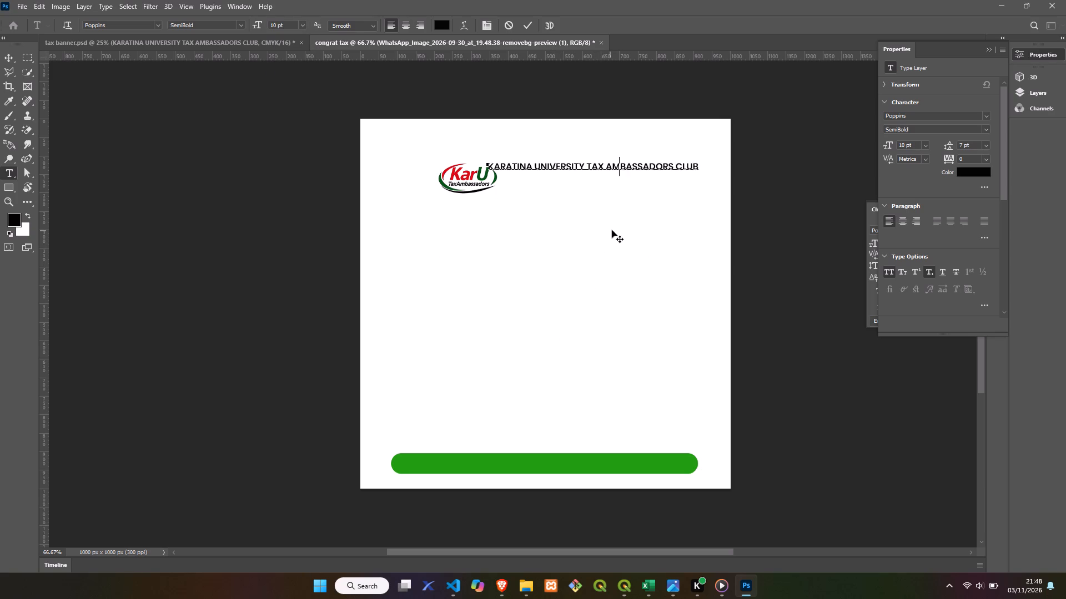
{"action": "left_click_drag", "start_coordinate": [612, 230], "coordinate": [614, 233]}
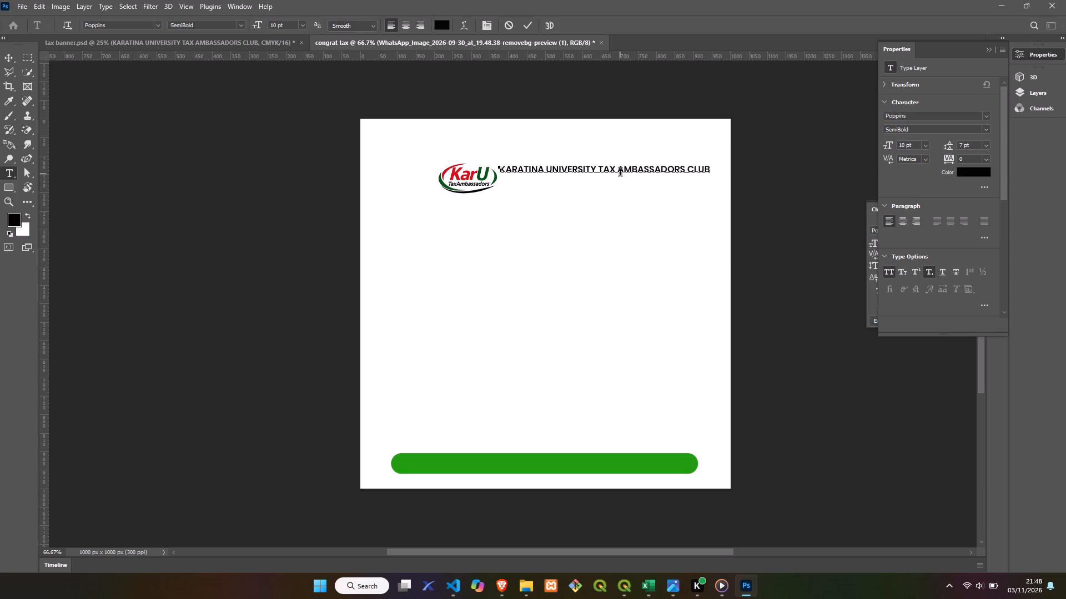
Break the club name into two lines before the word AMBASSADORS.
{"action": "left_click", "coordinate": [620, 174]}
{"action": "key", "text": "Return"}
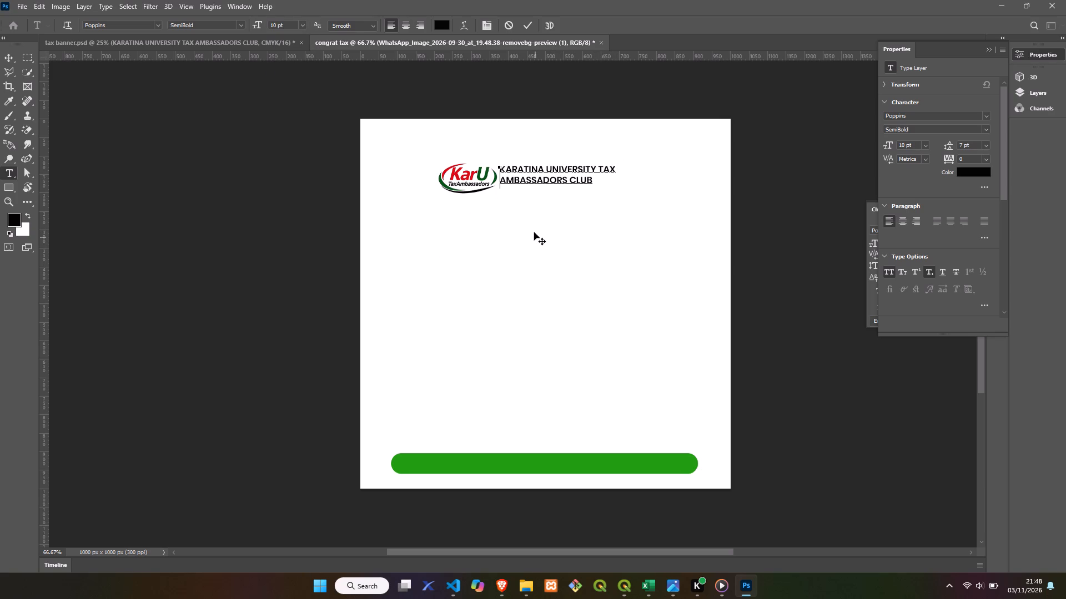
Shift the two-line club name further right, leaving a clear gap beside the logo, and commit the text.
{"action": "left_click", "coordinate": [534, 225]}
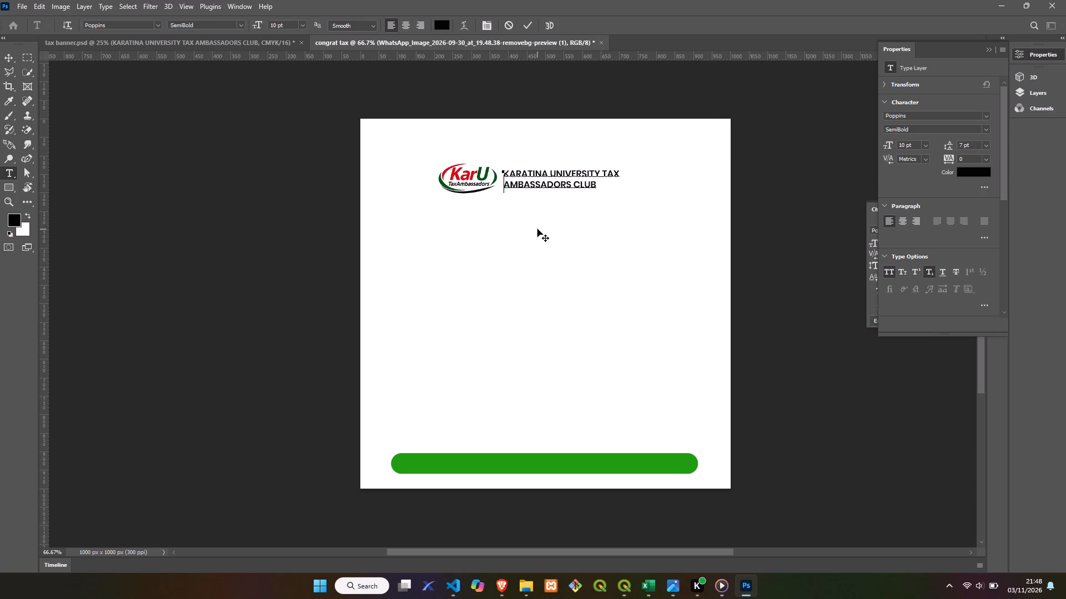
{"action": "left_click", "coordinate": [530, 261]}
{"action": "left_click", "coordinate": [524, 31]}
{"action": "left_click", "coordinate": [546, 186]}
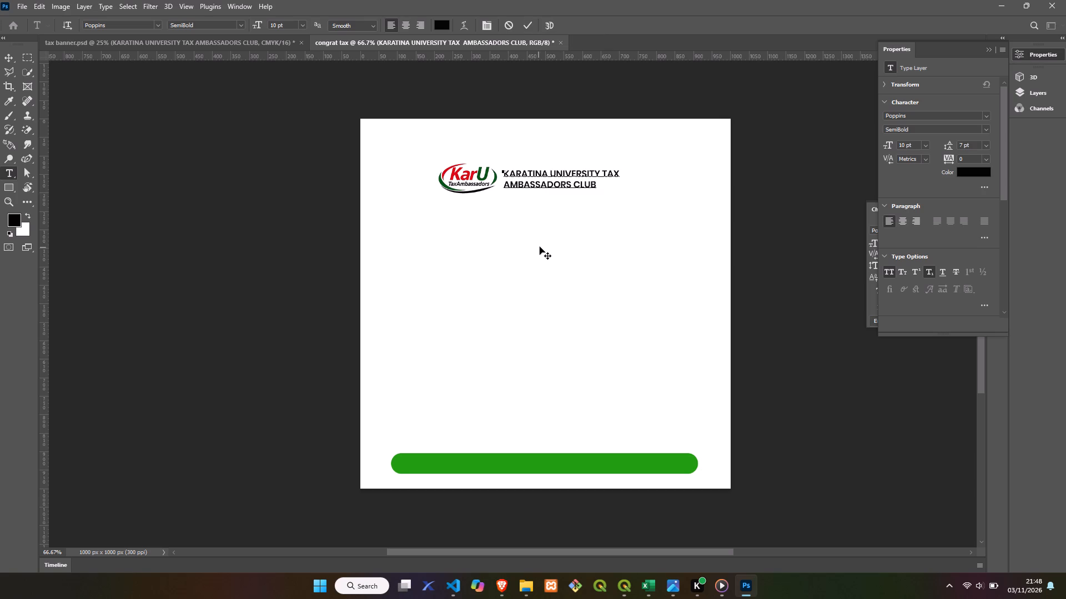
{"action": "left_click_drag", "start_coordinate": [544, 241], "coordinate": [565, 243]}
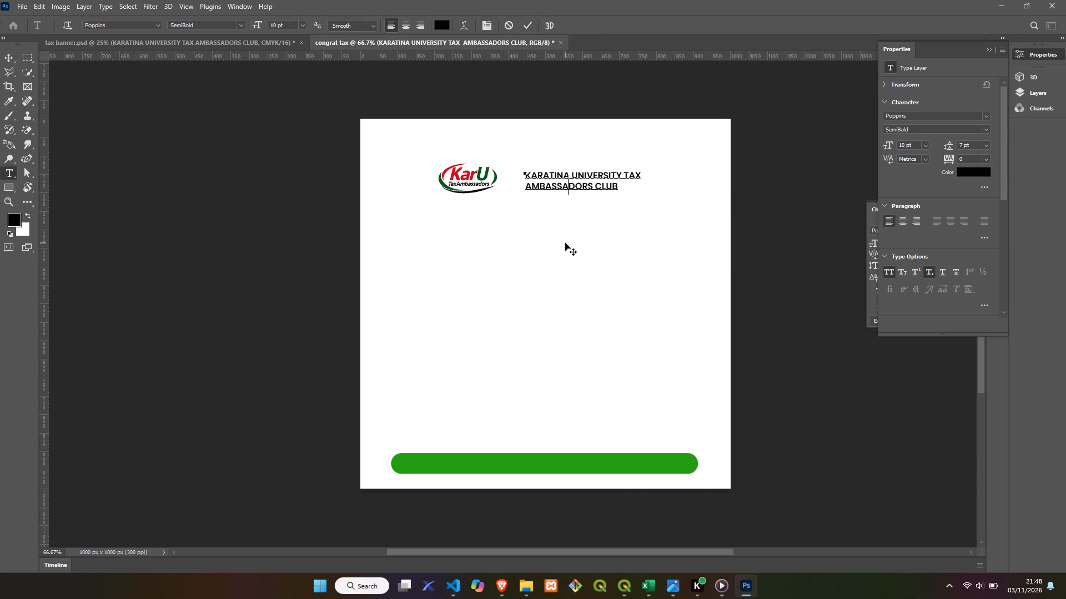
{"action": "left_click_drag", "start_coordinate": [565, 243], "coordinate": [566, 243]}
{"action": "left_click", "coordinate": [529, 26]}
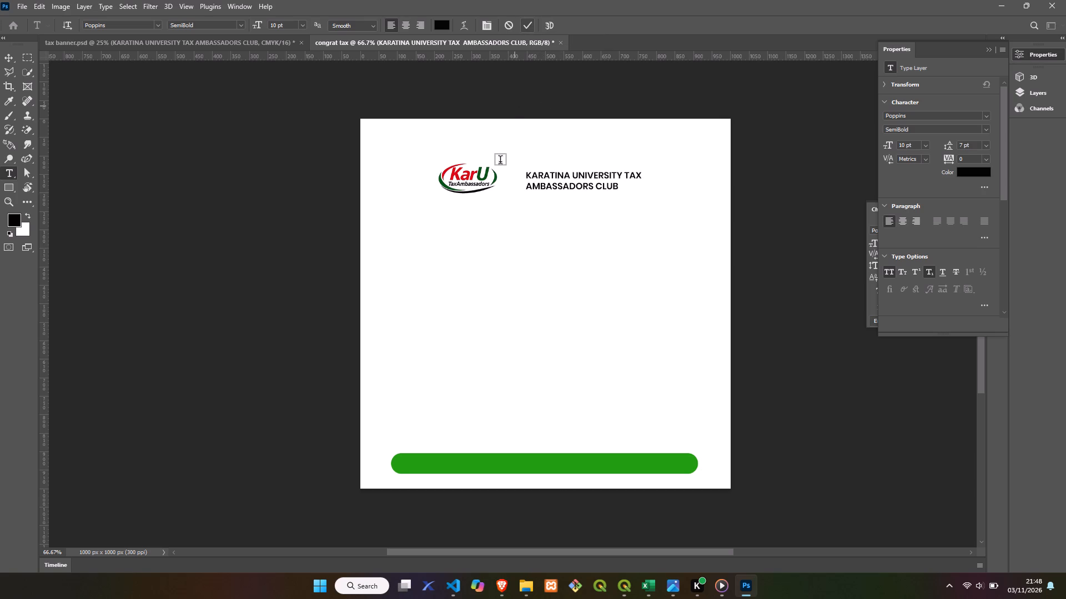
Move the KarU logo right and slightly down, close beside the club name, to about X 264 px, Y 133 px.
{"action": "left_click", "coordinate": [4, 54]}
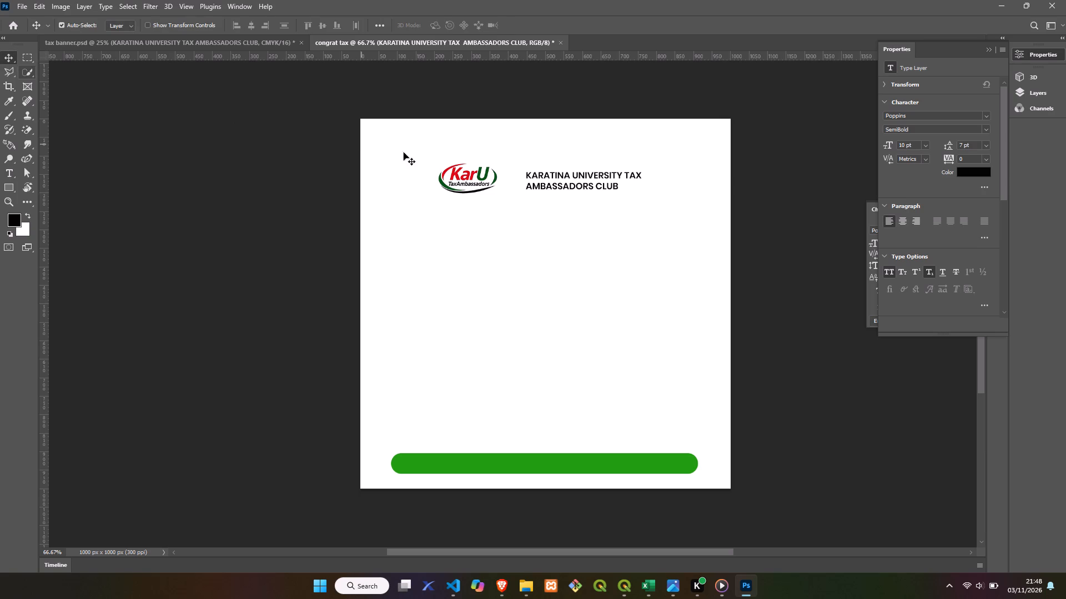
{"action": "left_click_drag", "start_coordinate": [464, 175], "coordinate": [470, 176]}
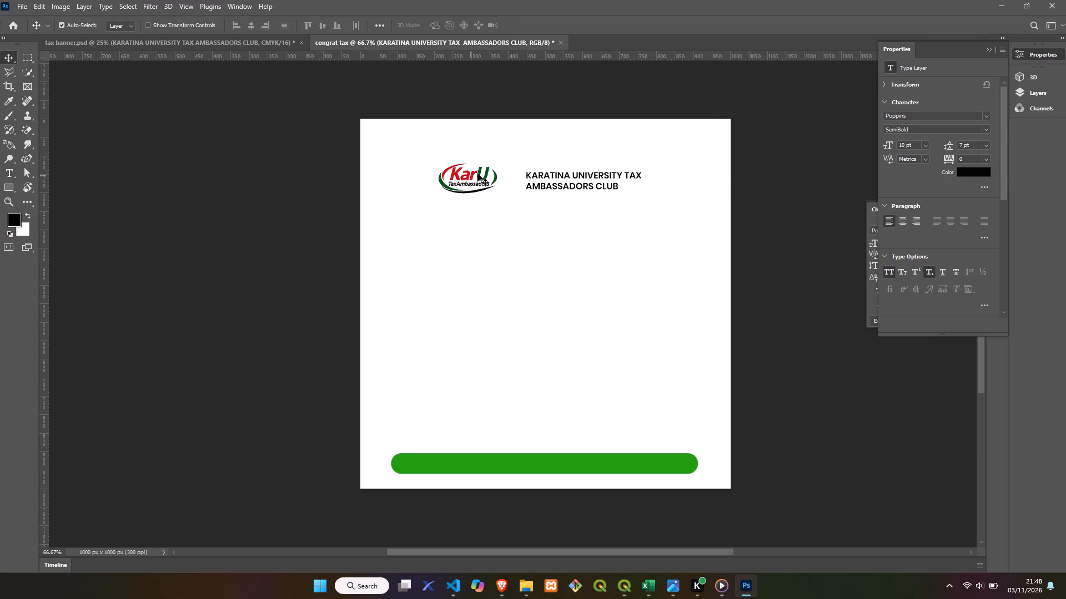
{"action": "left_click", "coordinate": [477, 174]}
{"action": "left_click_drag", "start_coordinate": [470, 175], "coordinate": [482, 176]}
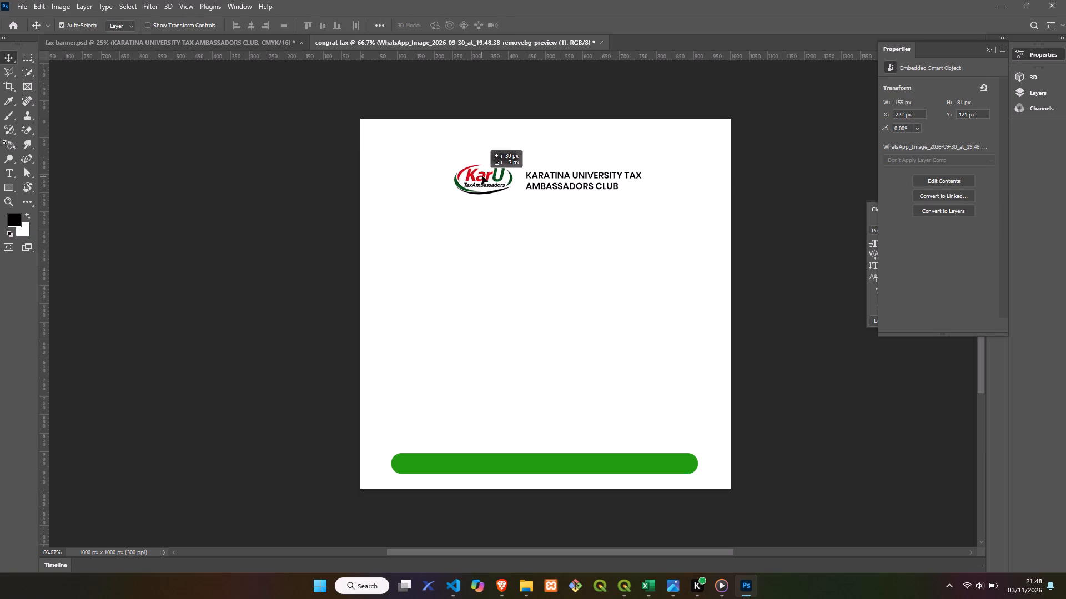
{"action": "left_click_drag", "start_coordinate": [482, 176], "coordinate": [486, 180]}
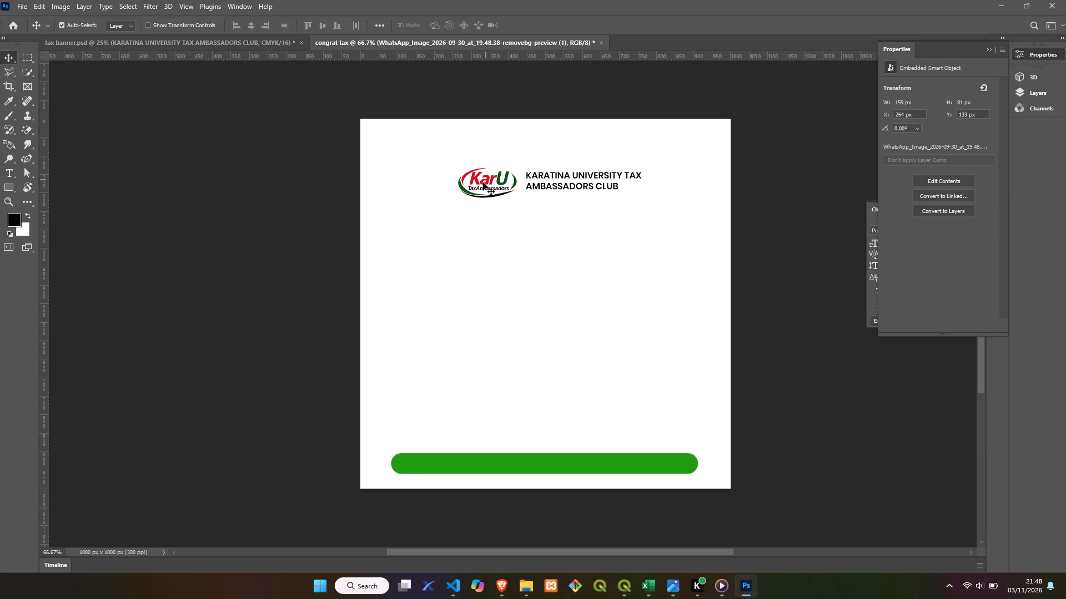
{"action": "left_click", "coordinate": [529, 276]}
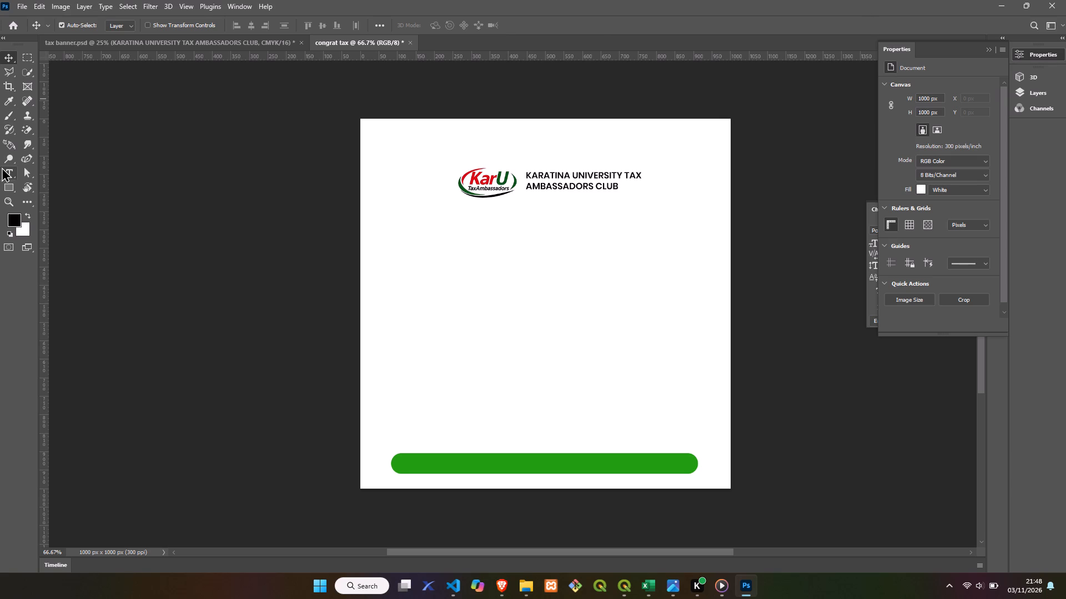
Draw a rectangle shape about 697 x 111 px around the logo and club name.
{"action": "right_click", "coordinate": [6, 186]}
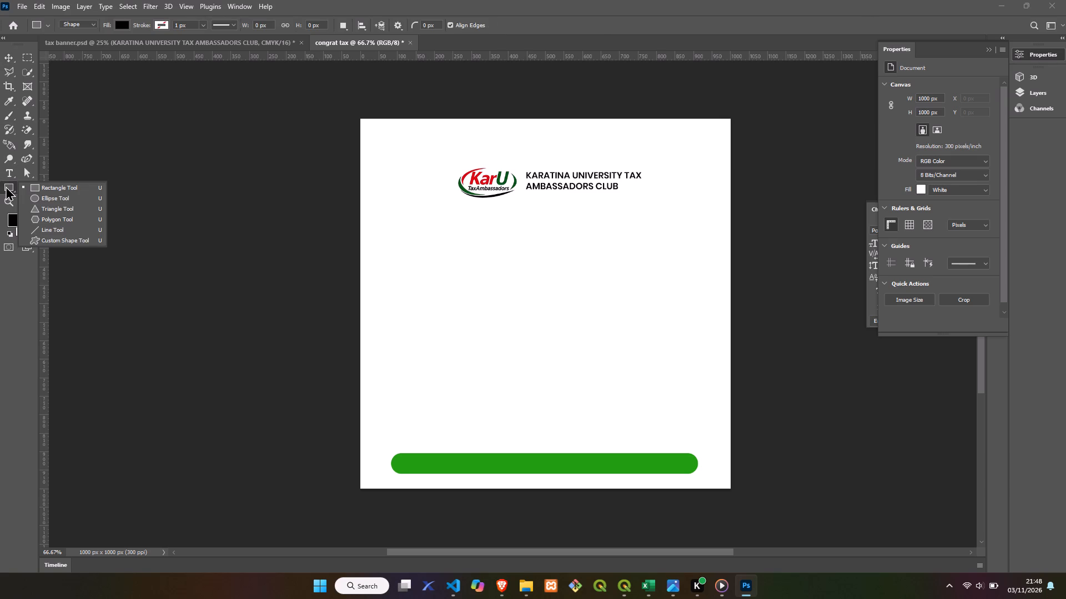
{"action": "left_click", "coordinate": [37, 187]}
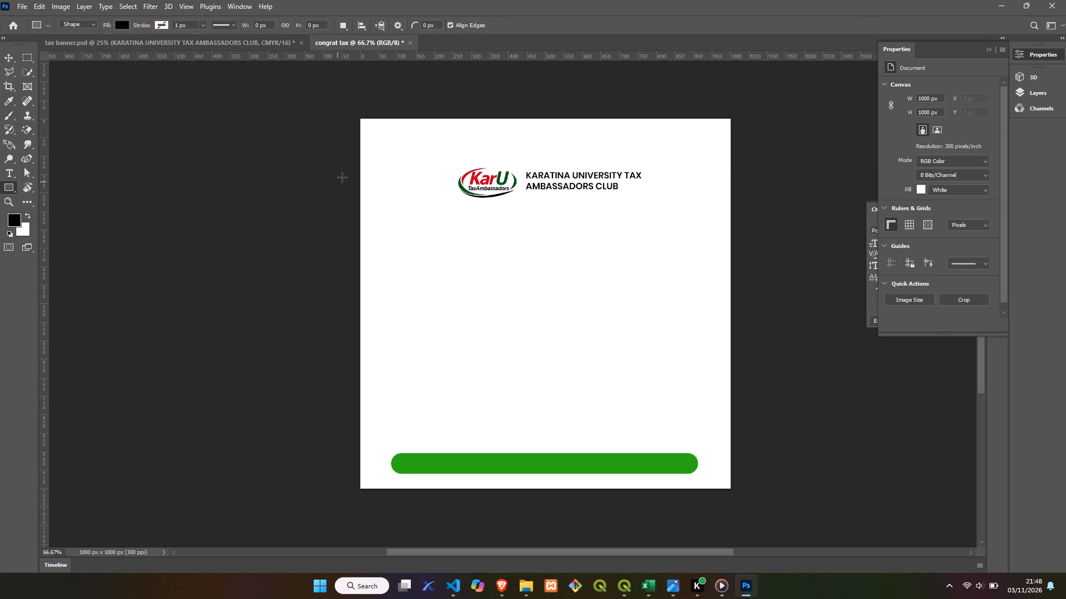
{"action": "left_click_drag", "start_coordinate": [414, 163], "coordinate": [655, 205]}
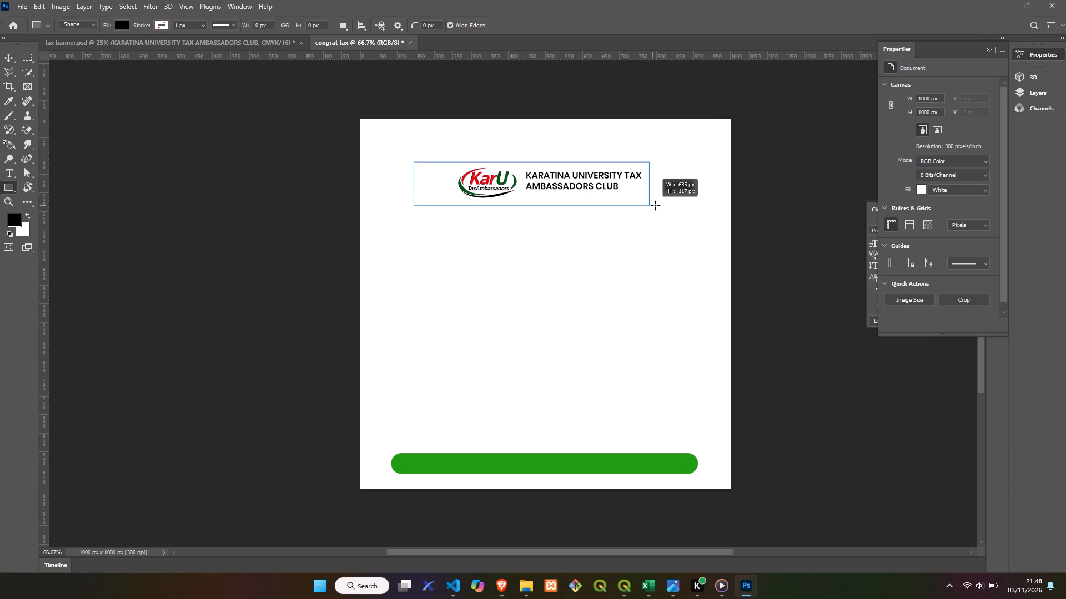
{"action": "left_click_drag", "start_coordinate": [655, 205], "coordinate": [664, 202]}
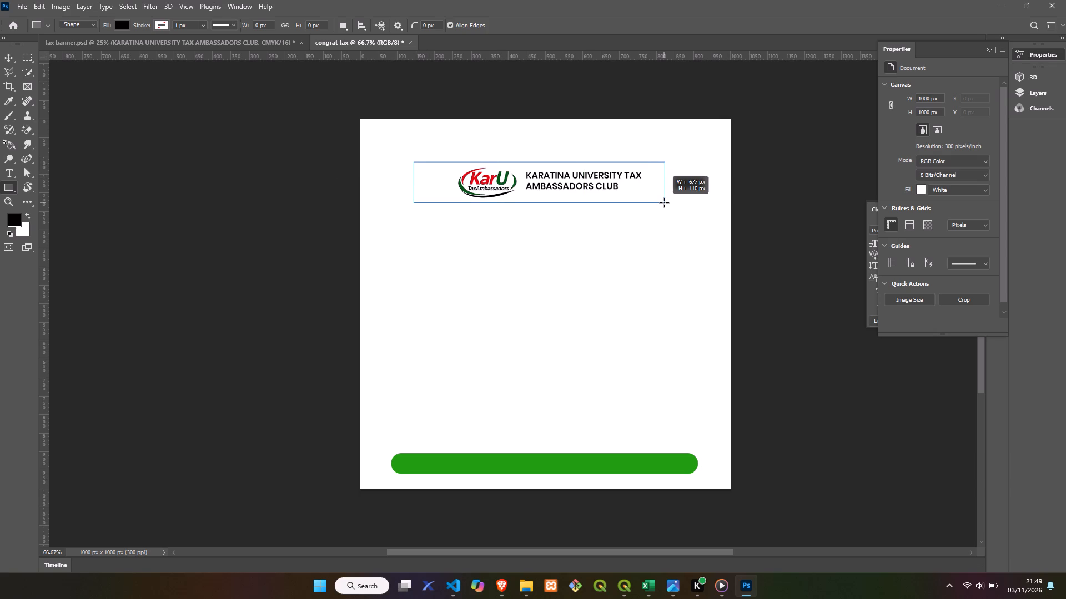
{"action": "left_click_drag", "start_coordinate": [664, 202], "coordinate": [666, 203]}
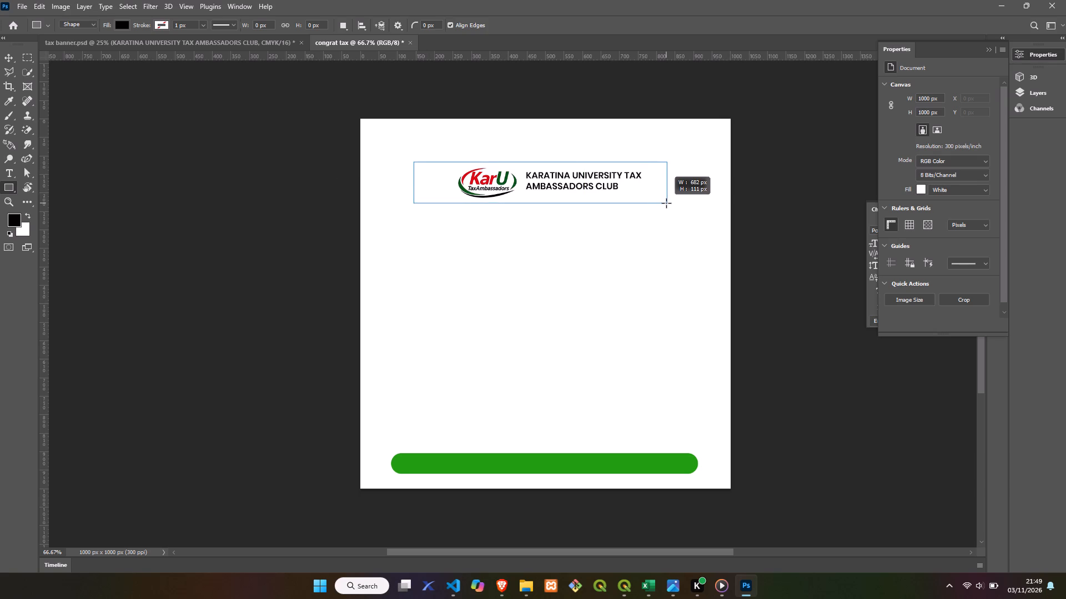
{"action": "left_click_drag", "start_coordinate": [666, 203], "coordinate": [671, 203]}
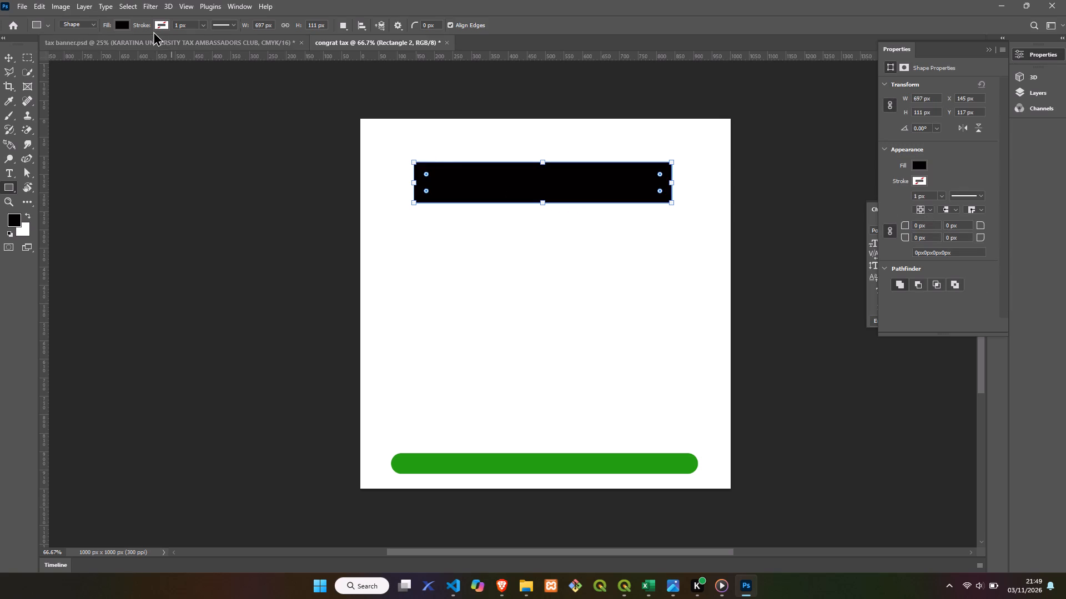
Set the new header rectangle's fill to none.
{"action": "left_click", "coordinate": [118, 22]}
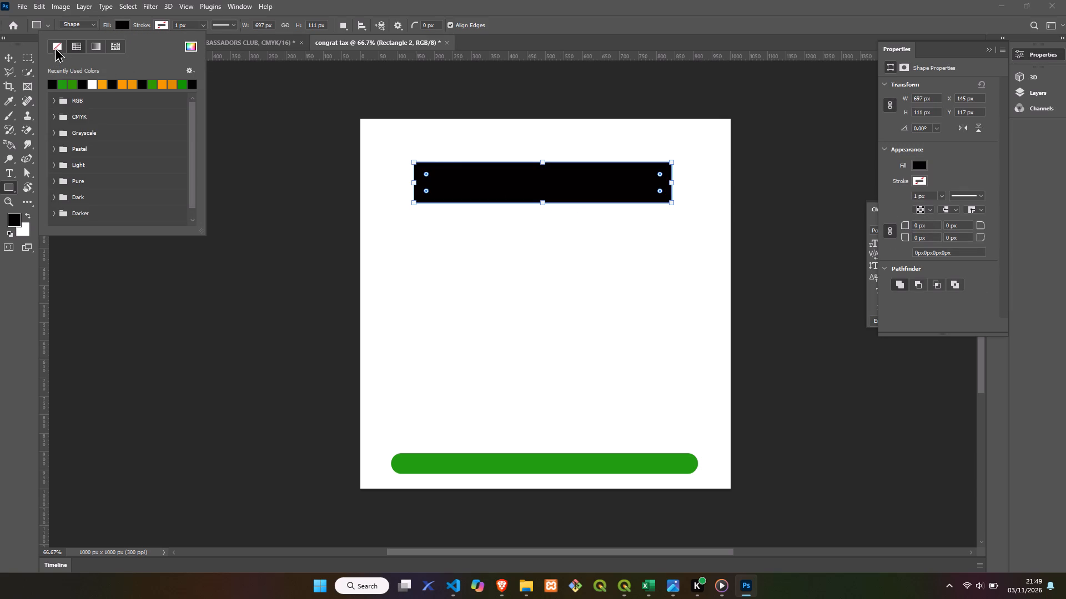
{"action": "left_click", "coordinate": [55, 47]}
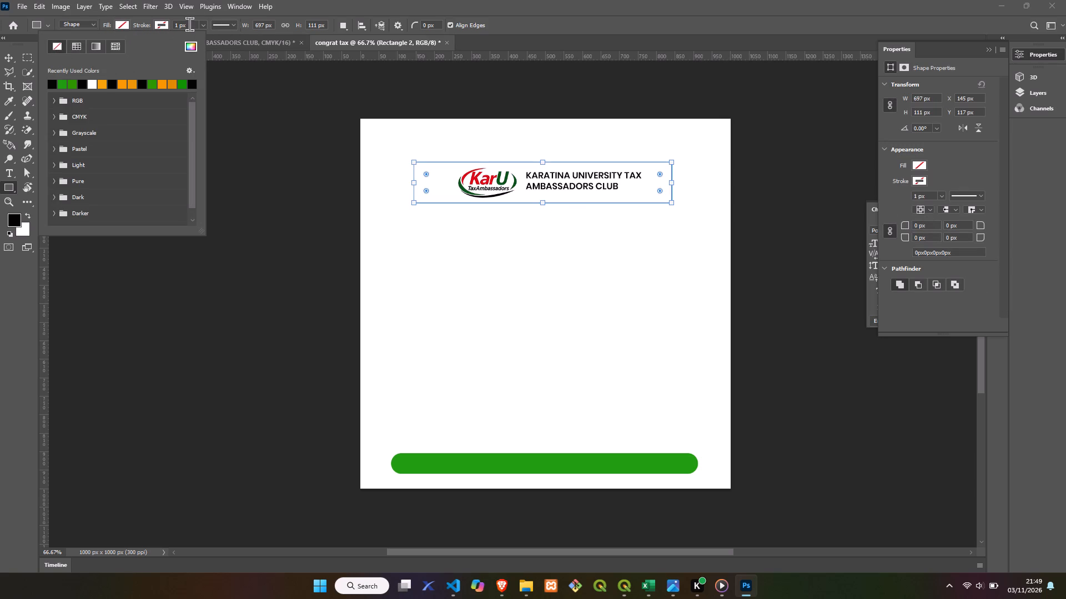
Give the header rectangle a dark green stroke (#005519) sampled from the U of the KarU logo.
{"action": "left_click", "coordinate": [162, 22]}
{"action": "left_click", "coordinate": [230, 46]}
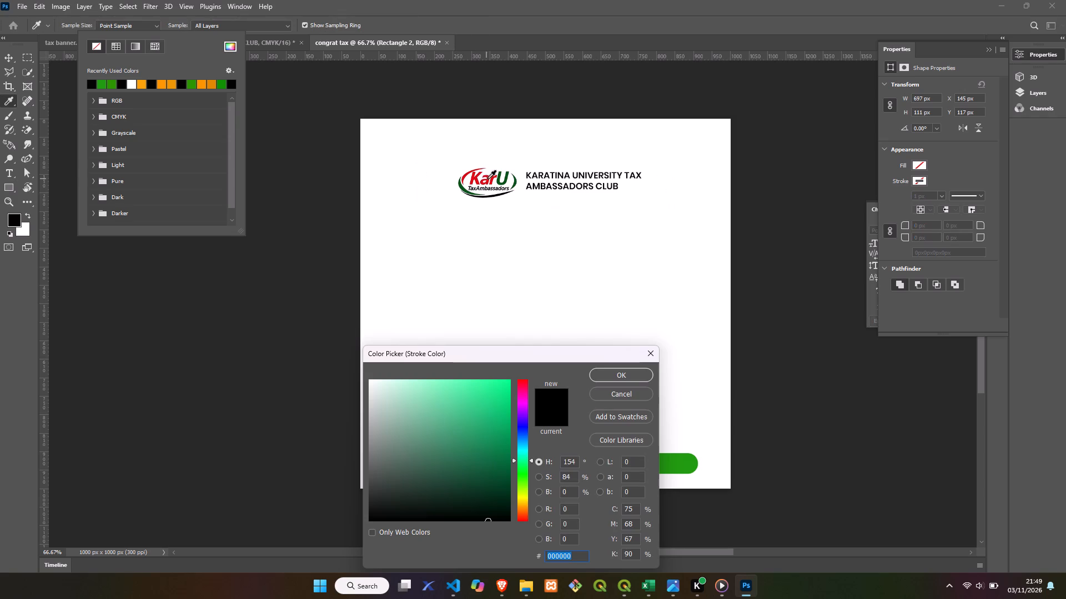
{"action": "left_click", "coordinate": [506, 177]}
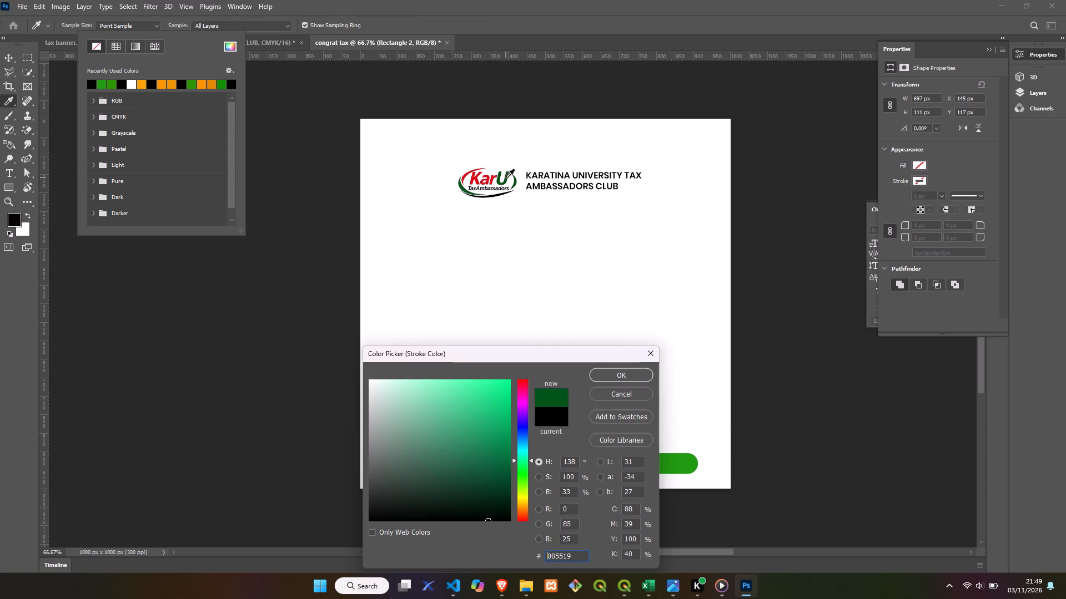
{"action": "left_click", "coordinate": [610, 372]}
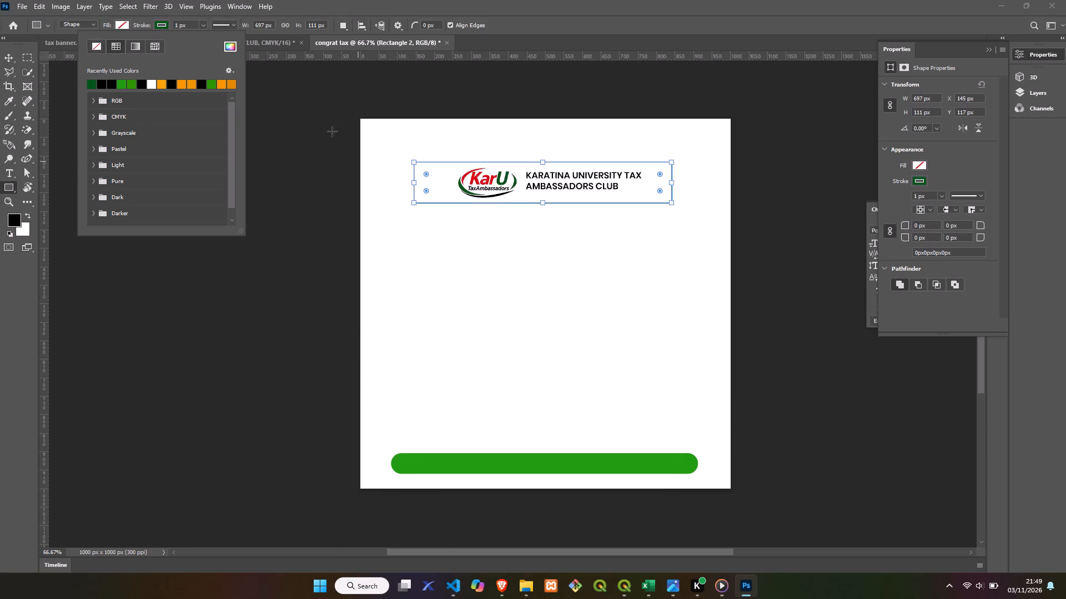
Round the header rectangle's corners by entering a 70 px radius for all four linked corners.
{"action": "left_click", "coordinate": [917, 224]}
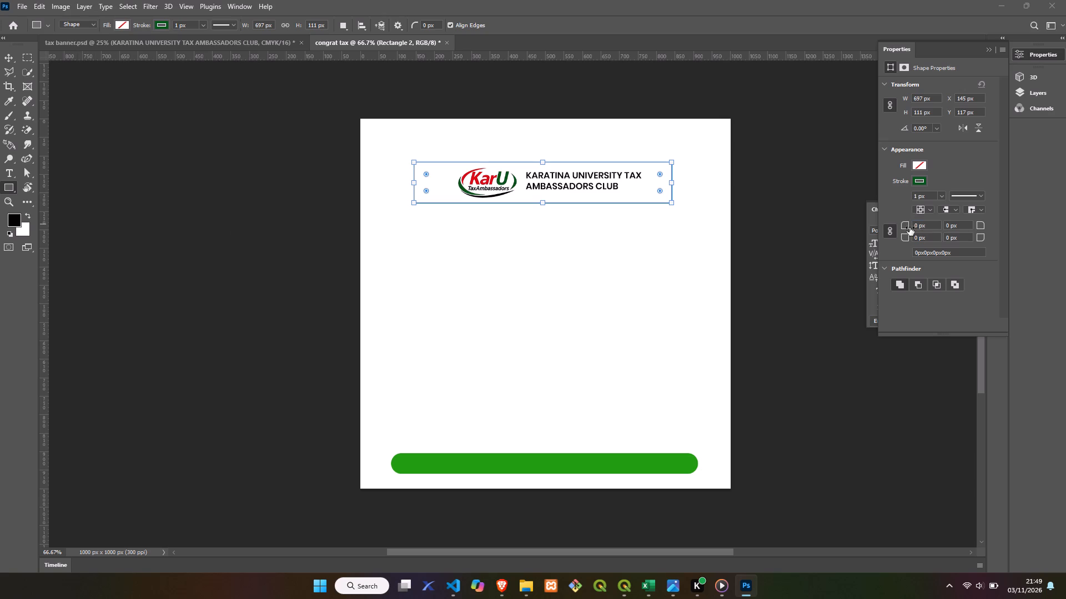
{"action": "left_click", "coordinate": [915, 224]}
{"action": "key", "text": "7"}
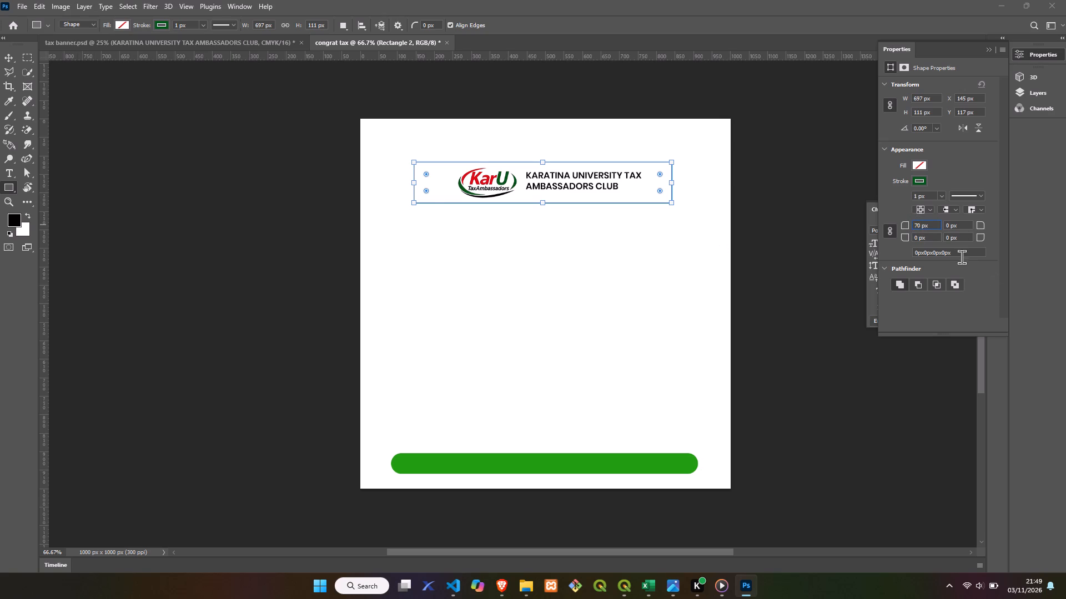
{"action": "left_click", "coordinate": [957, 252]}
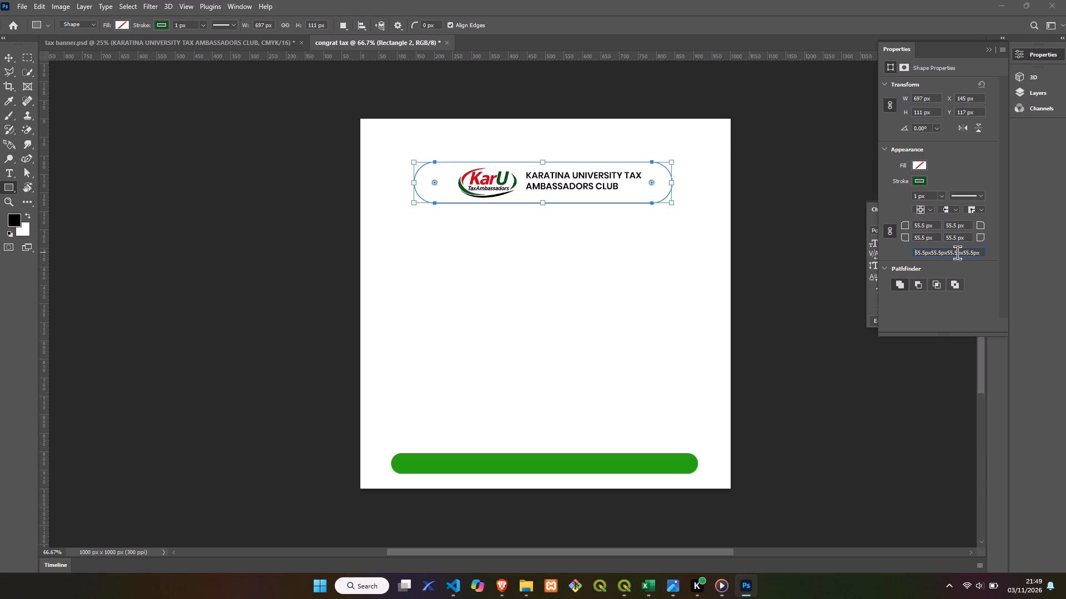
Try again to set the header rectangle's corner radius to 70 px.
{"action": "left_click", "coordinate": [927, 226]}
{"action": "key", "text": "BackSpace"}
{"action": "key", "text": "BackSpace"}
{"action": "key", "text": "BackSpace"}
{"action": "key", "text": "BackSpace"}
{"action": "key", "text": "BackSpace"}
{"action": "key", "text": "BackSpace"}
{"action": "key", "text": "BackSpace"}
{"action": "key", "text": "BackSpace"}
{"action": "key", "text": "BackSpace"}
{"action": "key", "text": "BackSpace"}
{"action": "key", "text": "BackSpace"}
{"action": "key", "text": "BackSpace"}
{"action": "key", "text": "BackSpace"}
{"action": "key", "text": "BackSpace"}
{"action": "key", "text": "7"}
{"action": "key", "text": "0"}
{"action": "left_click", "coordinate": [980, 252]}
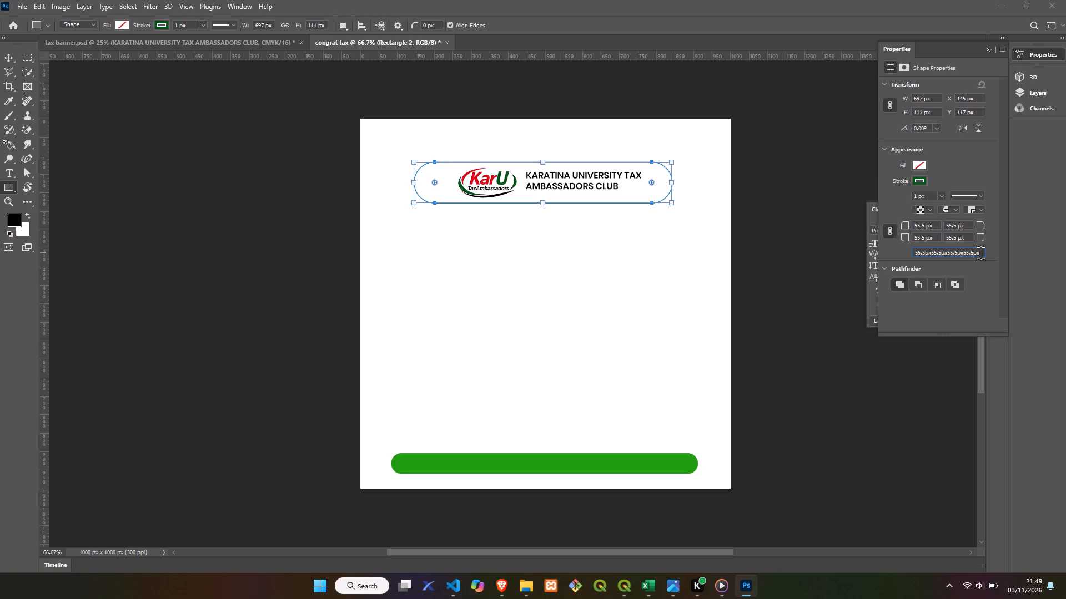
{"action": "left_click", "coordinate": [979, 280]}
Narrow the header frame to about 658 px wide by moving its left edge inward toward the logo.
{"action": "left_click_drag", "start_coordinate": [410, 182], "coordinate": [425, 184]}
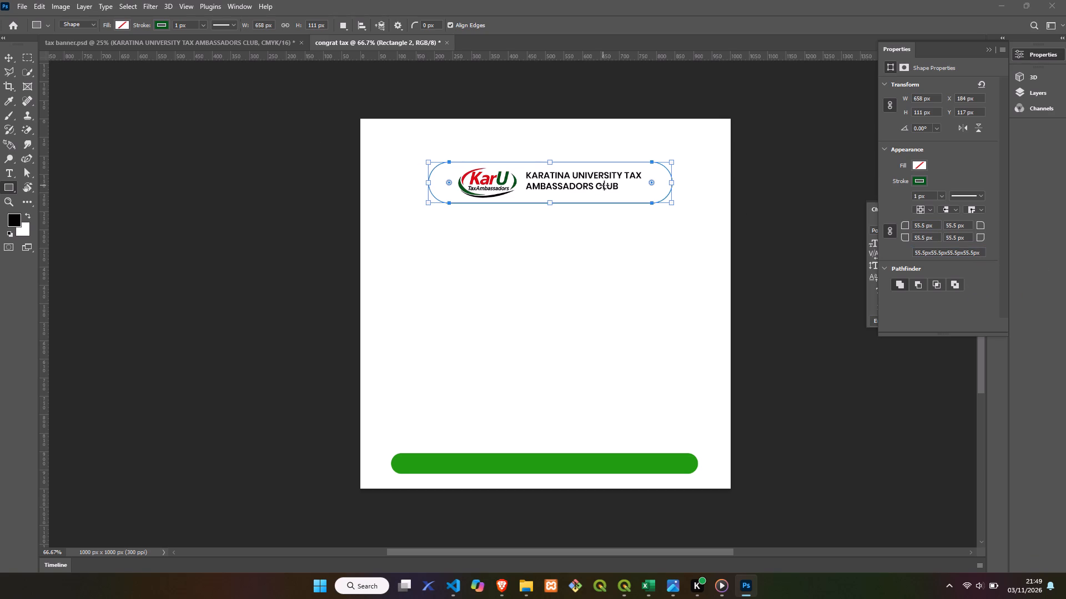
Narrow the header frame to about 642 px wide by moving its right edge inward toward the club name.
{"action": "left_click_drag", "start_coordinate": [677, 182], "coordinate": [673, 184]}
{"action": "left_click_drag", "start_coordinate": [673, 184], "coordinate": [671, 184]}
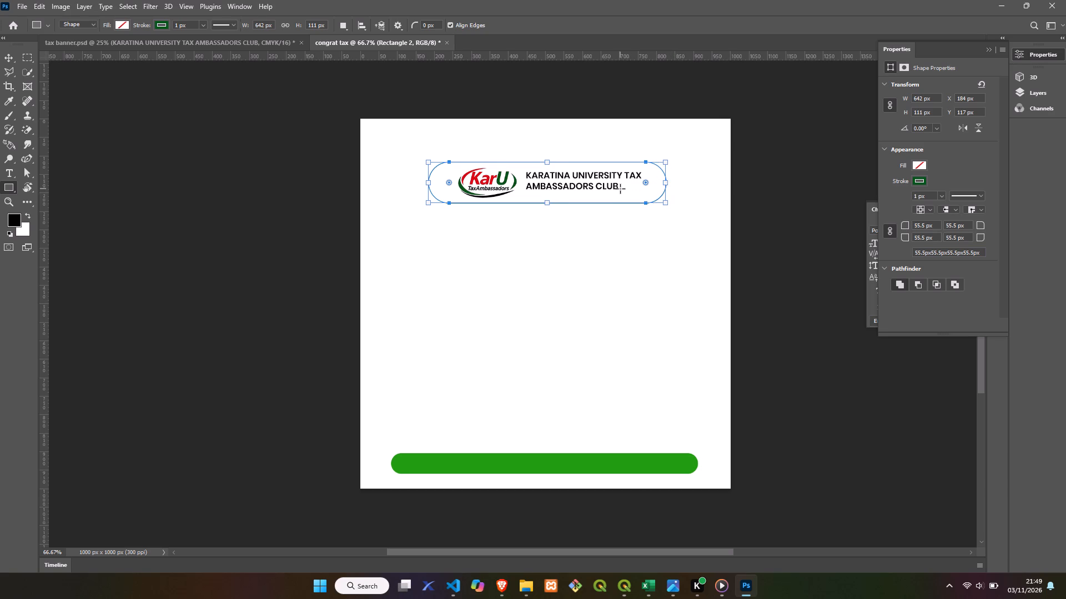
Rasterize the layer of the rounded header frame.
{"action": "right_click", "coordinate": [620, 189]}
{"action": "left_click", "coordinate": [651, 265]}
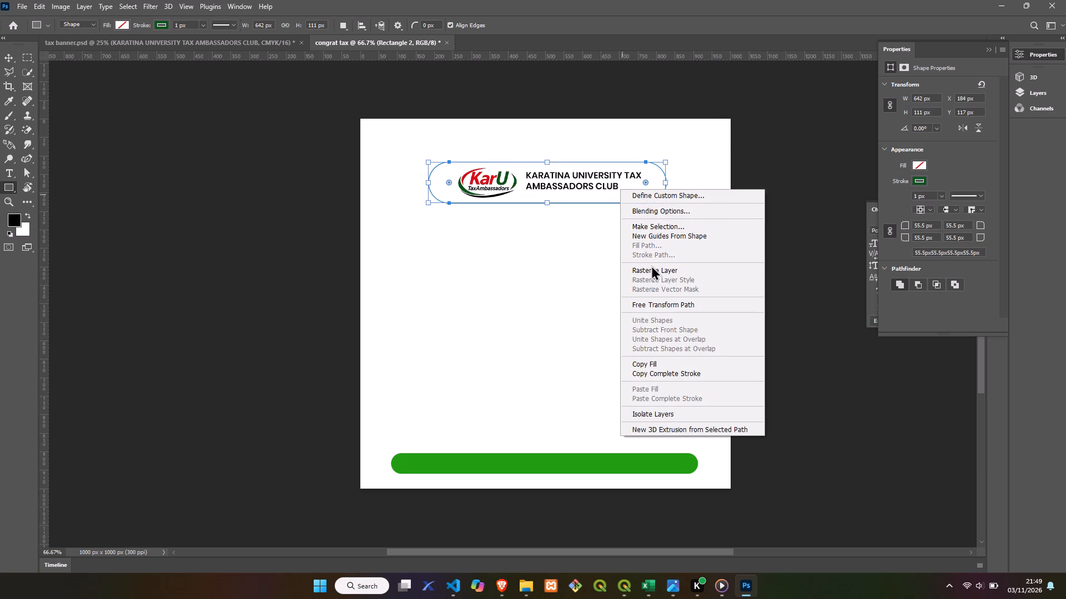
{"action": "left_click", "coordinate": [652, 270]}
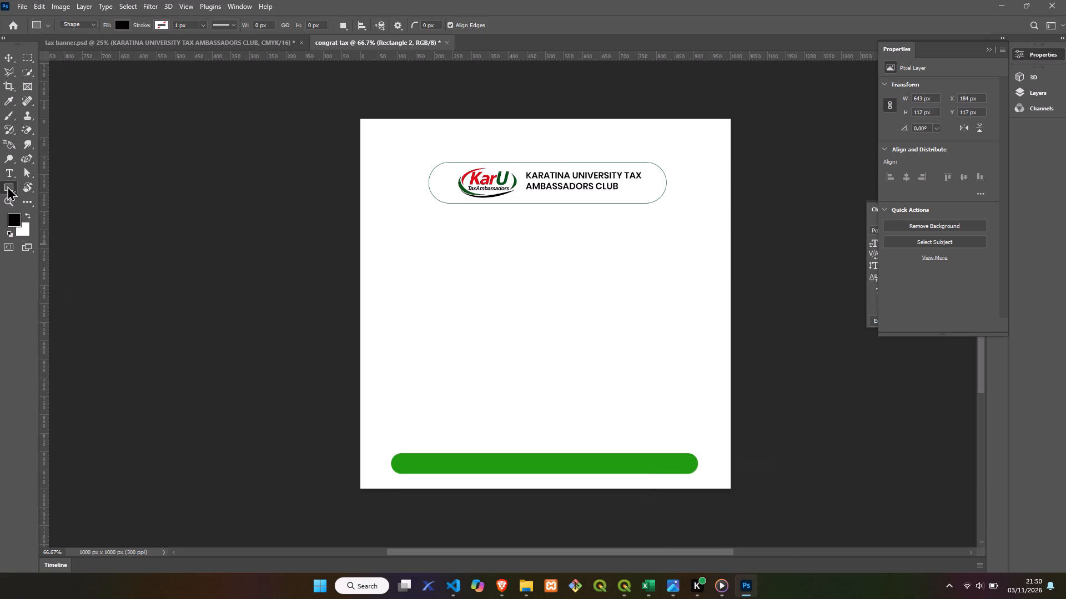
Apply a dark green Color Overlay (#015518) to the footer bar, sampled from the U of the KarU logo.
{"action": "left_click", "coordinate": [1034, 98]}
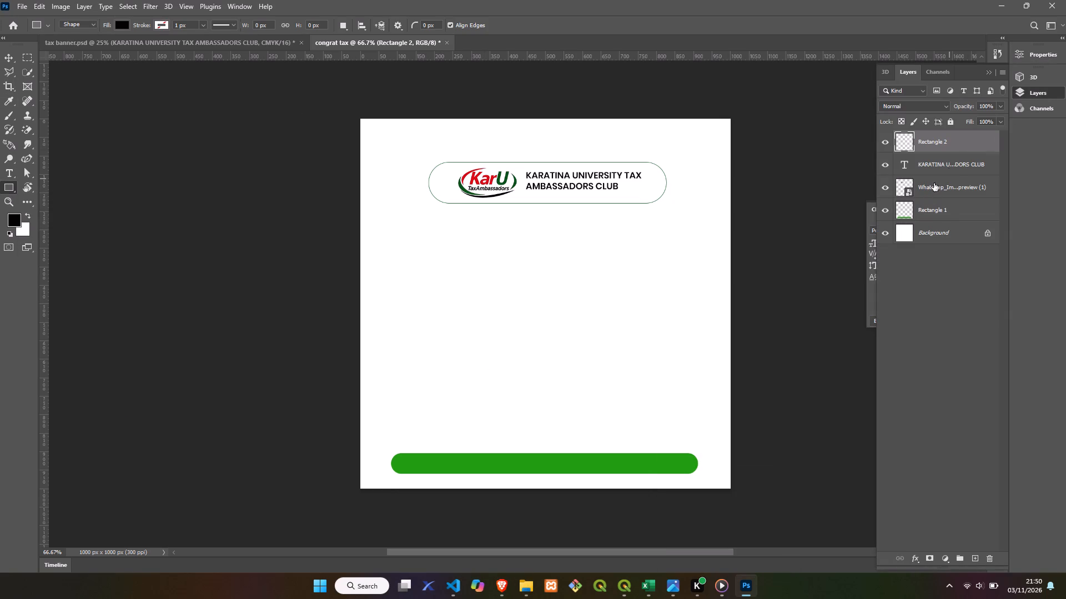
{"action": "left_click", "coordinate": [941, 211]}
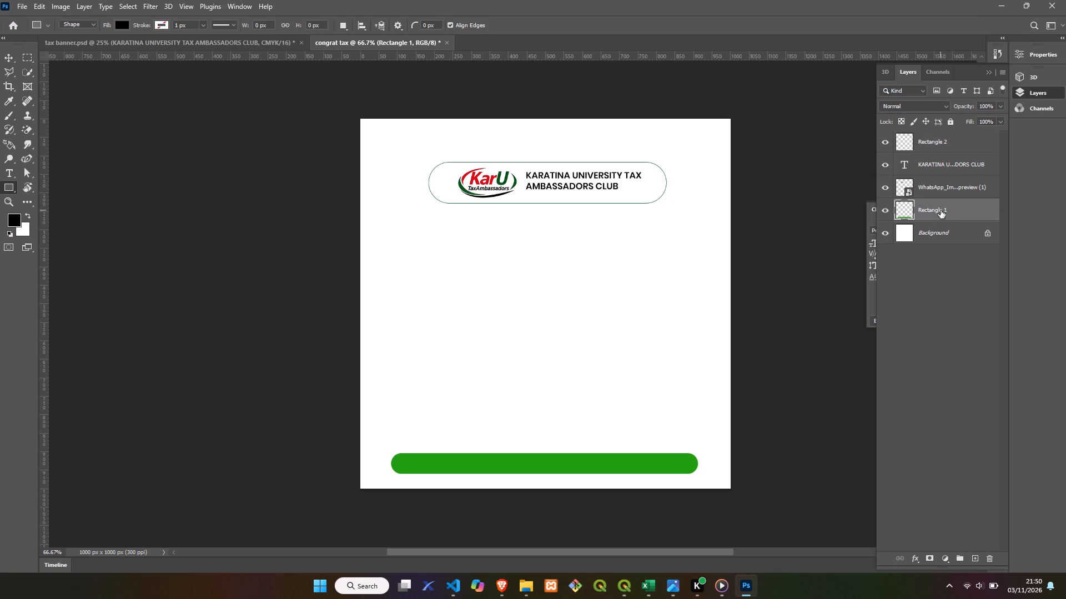
{"action": "right_click", "coordinate": [941, 210]}
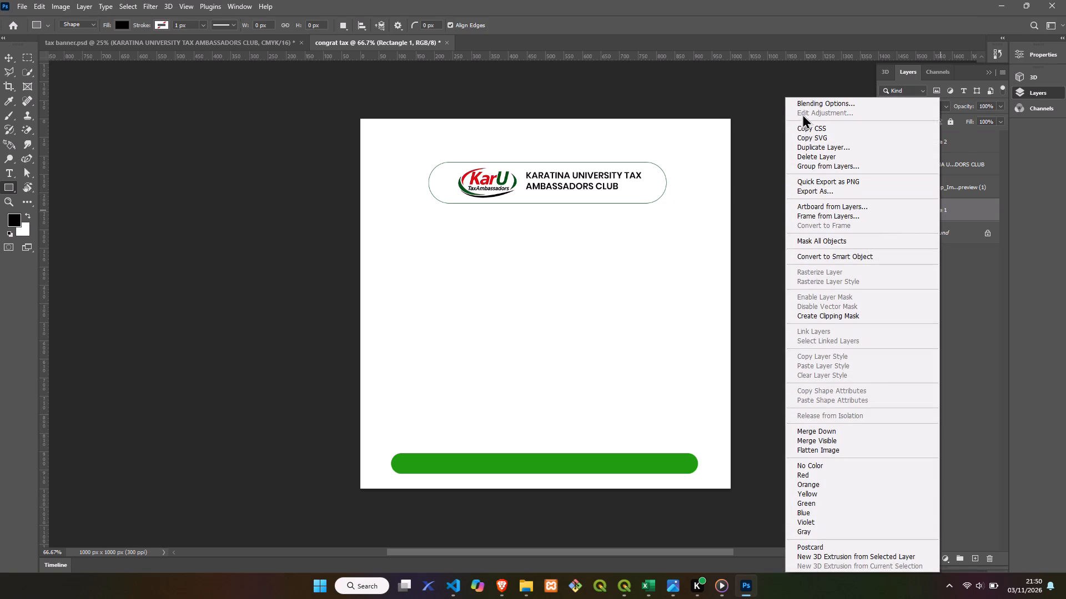
{"action": "left_click", "coordinate": [814, 95]}
{"action": "right_click", "coordinate": [923, 206]}
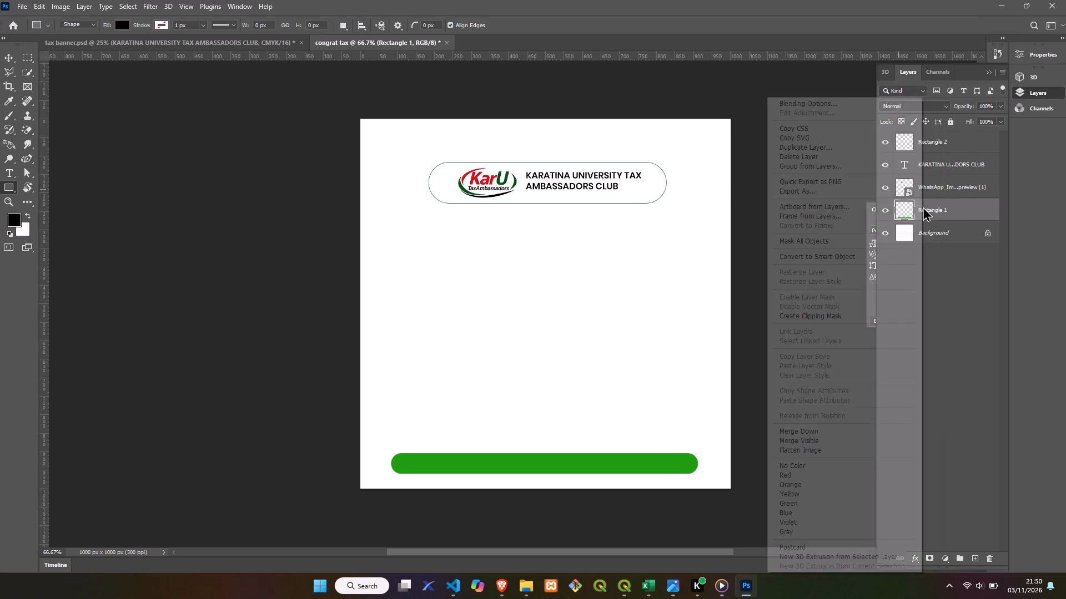
{"action": "left_click", "coordinate": [805, 104]}
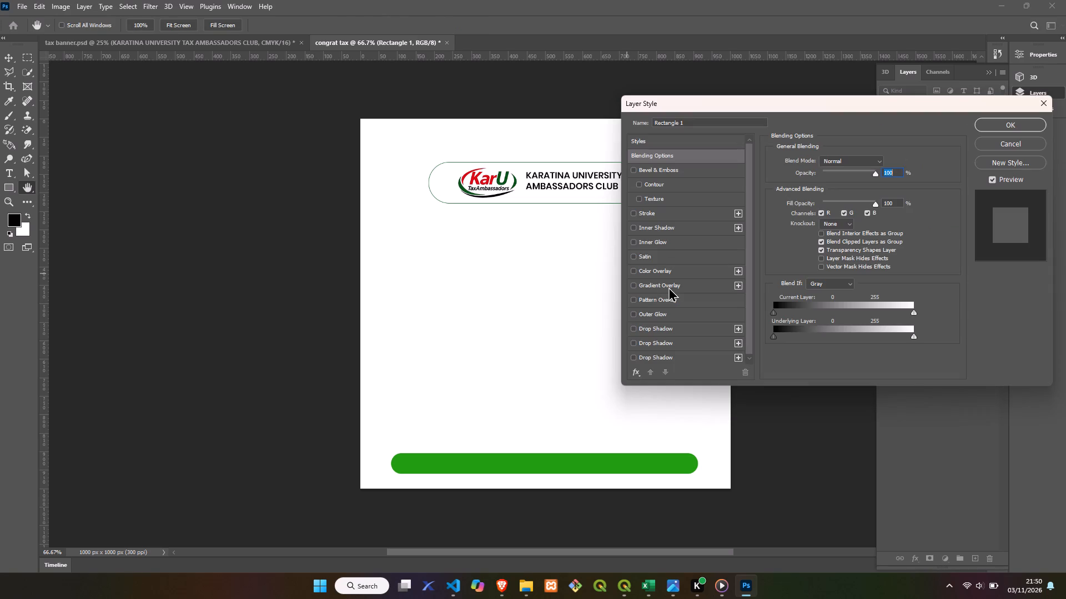
{"action": "left_click", "coordinate": [649, 274]}
{"action": "left_click", "coordinate": [883, 162]}
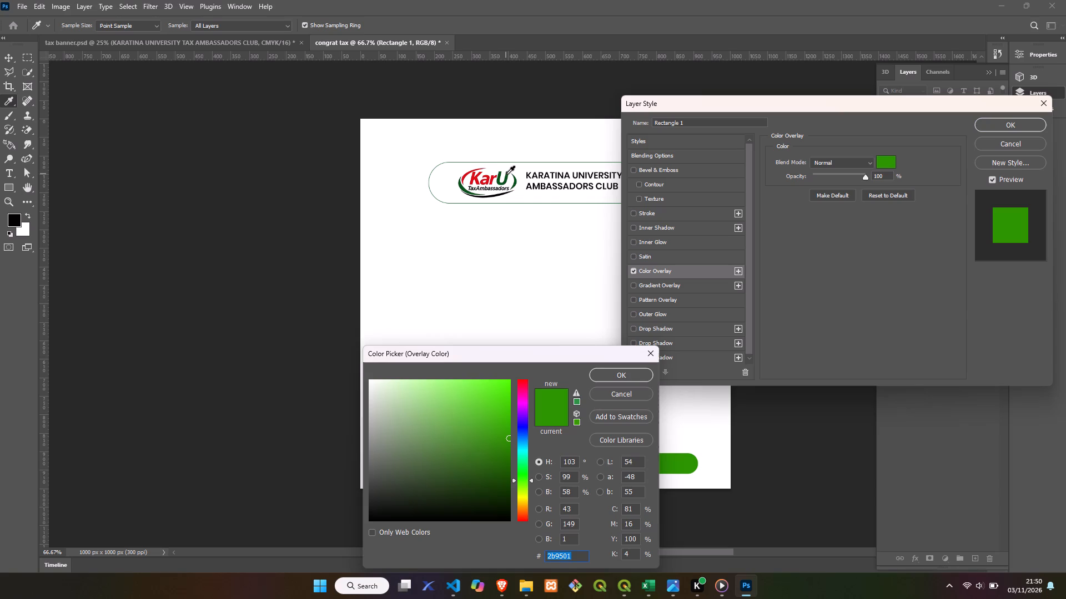
{"action": "left_click", "coordinate": [506, 174]}
{"action": "left_click", "coordinate": [626, 375]}
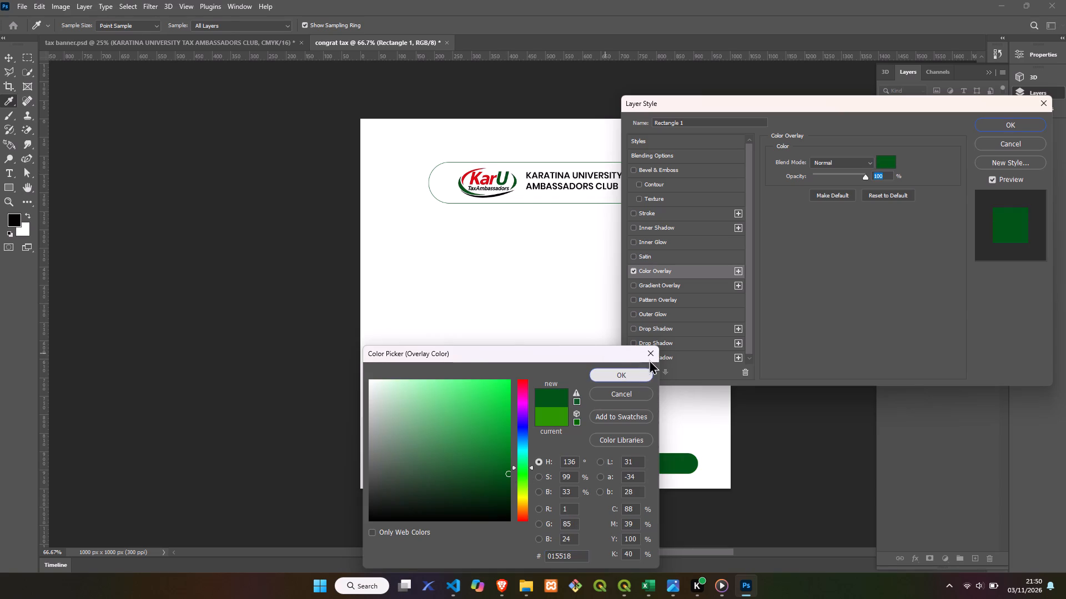
{"action": "left_click", "coordinate": [1003, 122]}
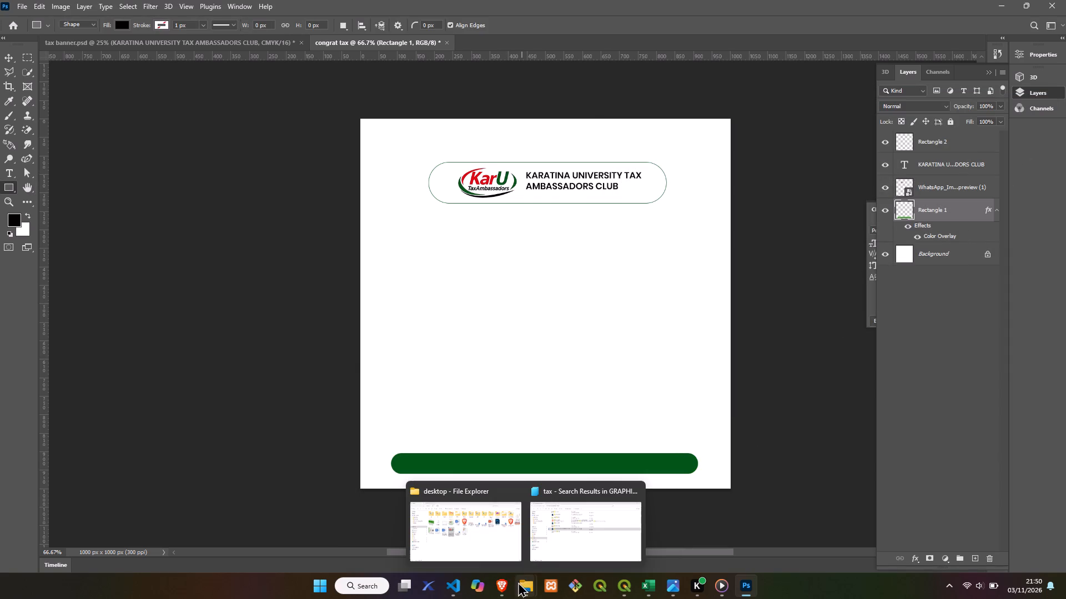
Switch to File Explorer and look through the Icons folder inside 0101011 > GRAPHICS--WILLY for a social media icon set.
{"action": "left_click", "coordinate": [487, 519]}
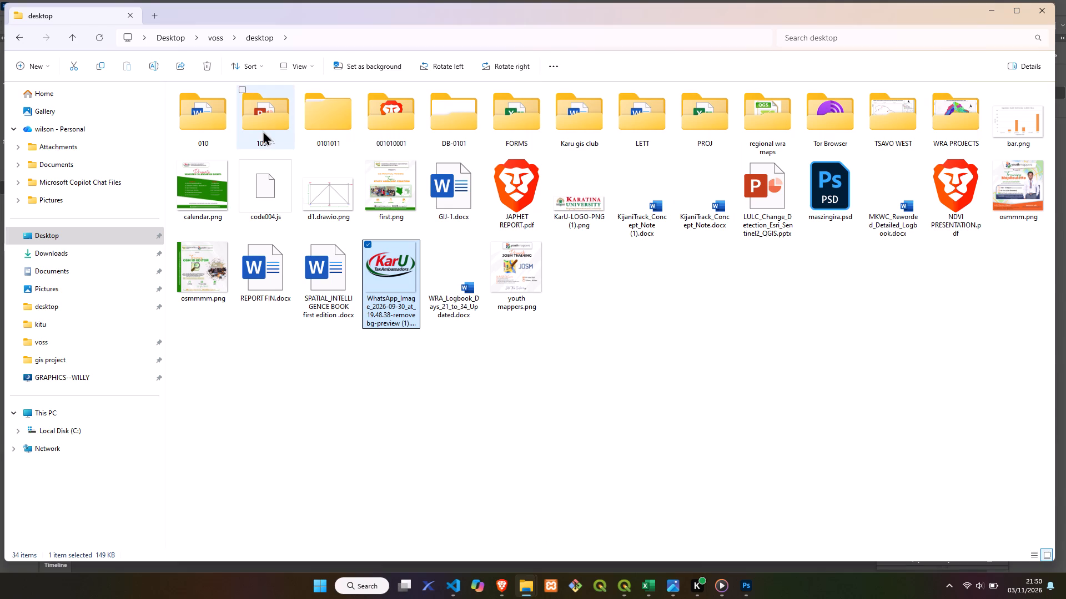
{"action": "double_click", "coordinate": [314, 123]}
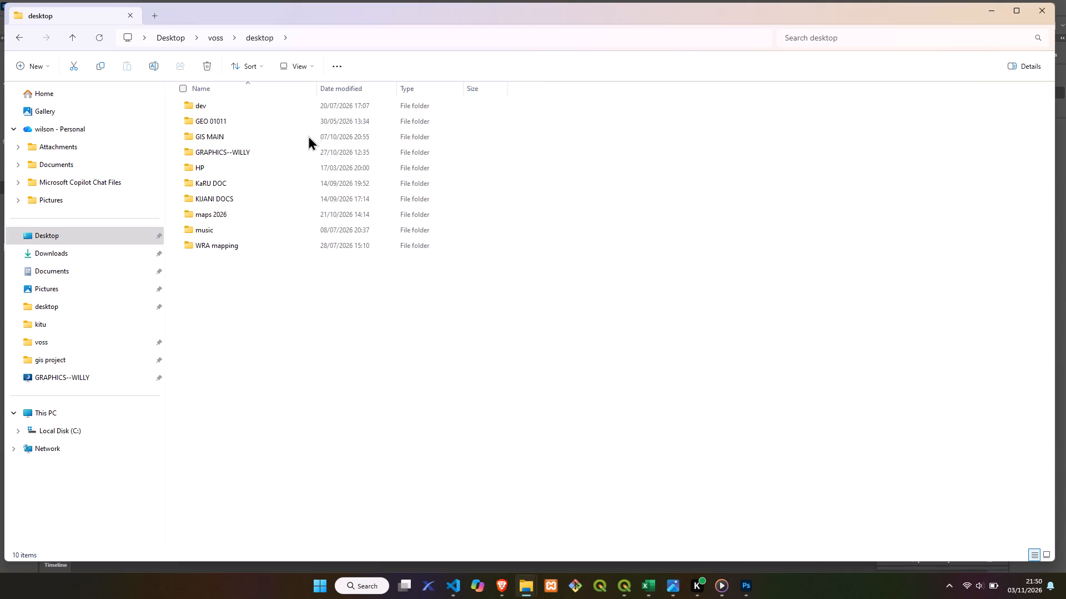
{"action": "double_click", "coordinate": [263, 153]}
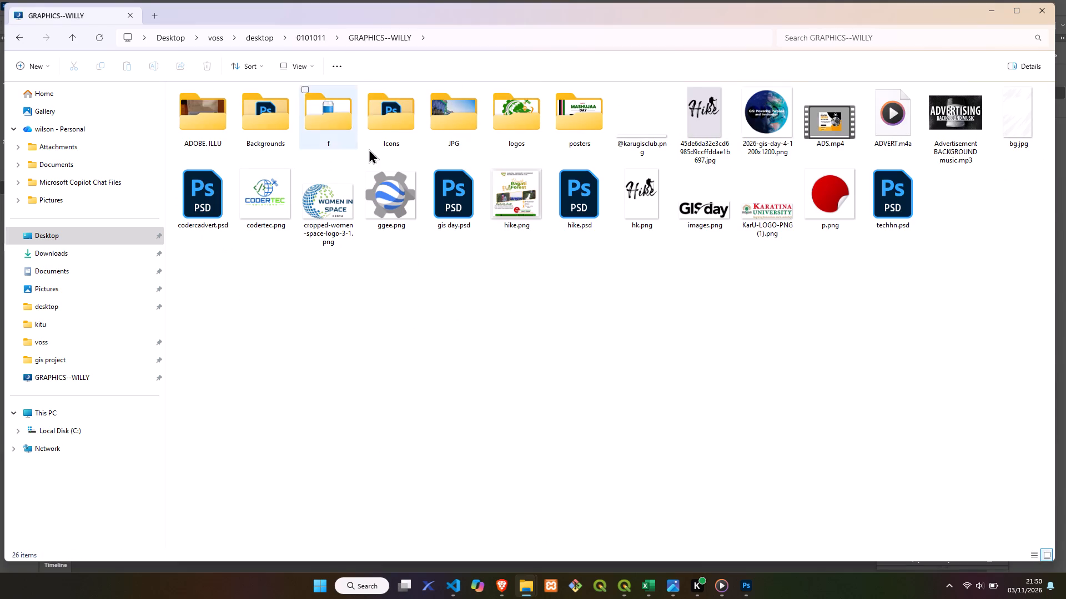
{"action": "double_click", "coordinate": [383, 124]}
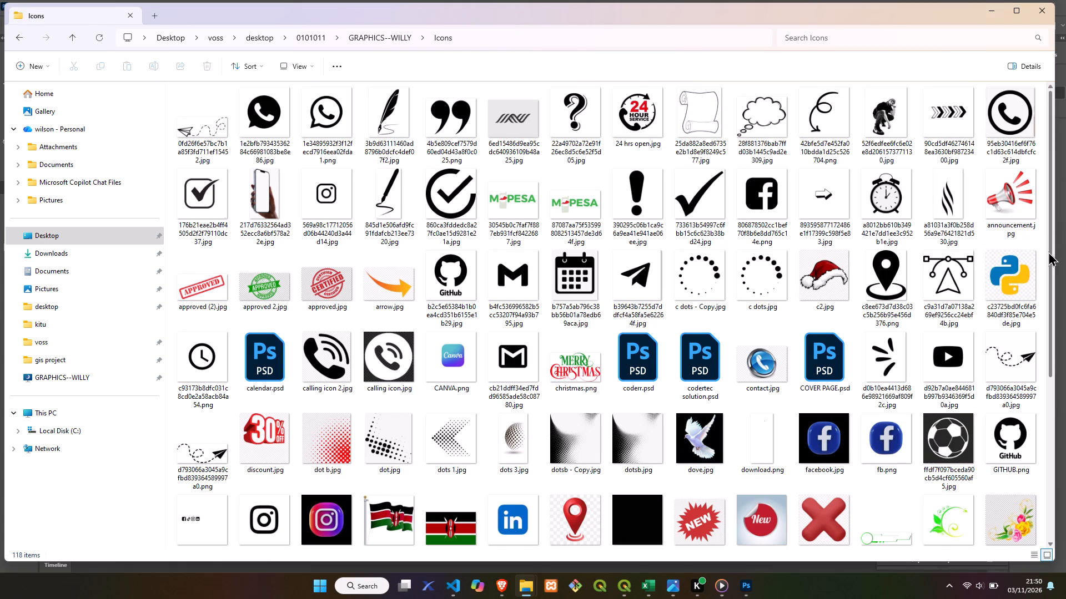
{"action": "left_click_drag", "start_coordinate": [1048, 251], "coordinate": [1065, 420]}
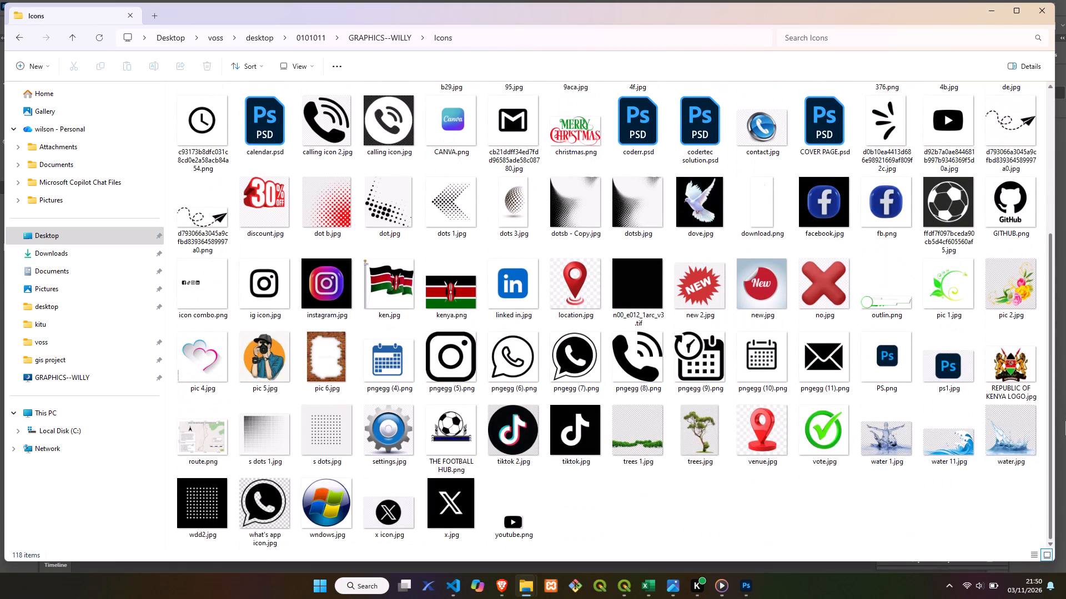
{"action": "left_click_drag", "start_coordinate": [1065, 420], "coordinate": [1065, 426]}
{"action": "left_click_drag", "start_coordinate": [1065, 426], "coordinate": [1063, 427]}
{"action": "left_click_drag", "start_coordinate": [1063, 427], "coordinate": [1062, 427]}
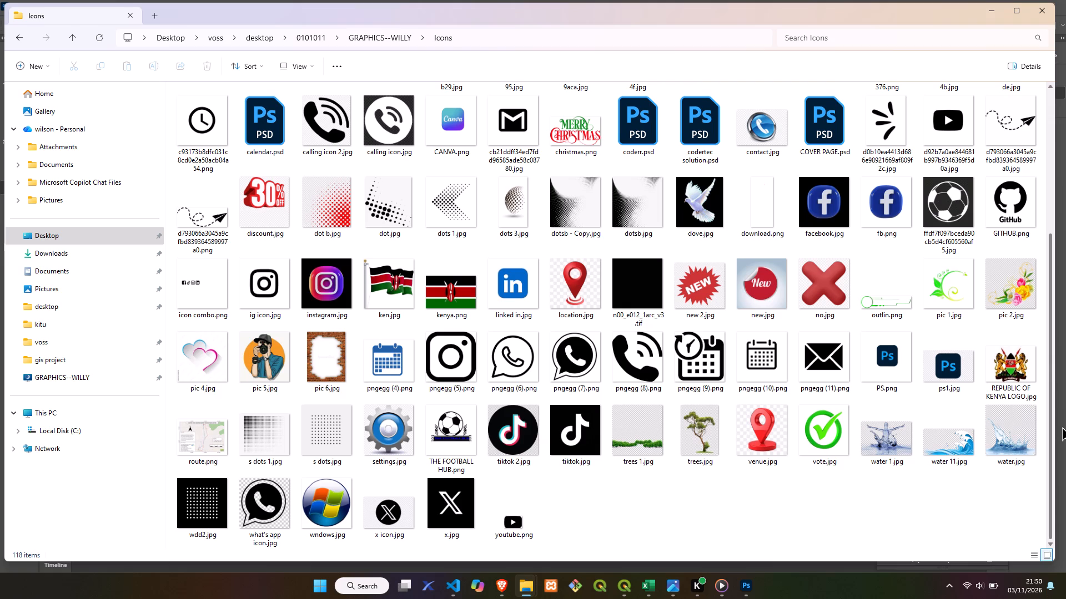
{"action": "left_click_drag", "start_coordinate": [1062, 427], "coordinate": [1062, 428]}
{"action": "left_click_drag", "start_coordinate": [1062, 428], "coordinate": [1063, 459]}
{"action": "left_click_drag", "start_coordinate": [1063, 459], "coordinate": [1053, 412]}
{"action": "left_click_drag", "start_coordinate": [1049, 416], "coordinate": [1048, 370]}
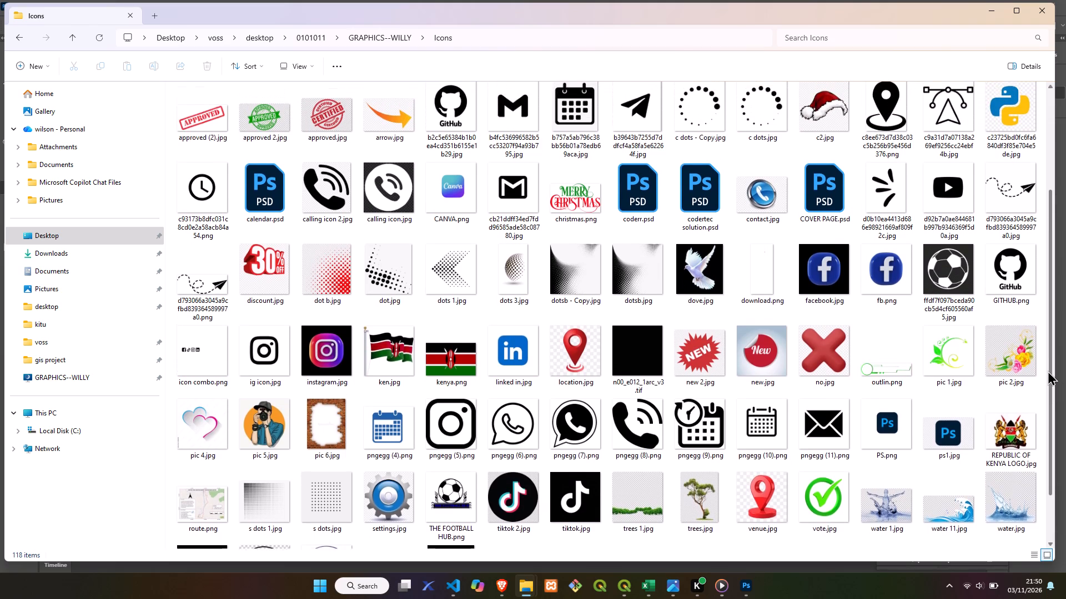
{"action": "left_click_drag", "start_coordinate": [1048, 370], "coordinate": [1035, 237]}
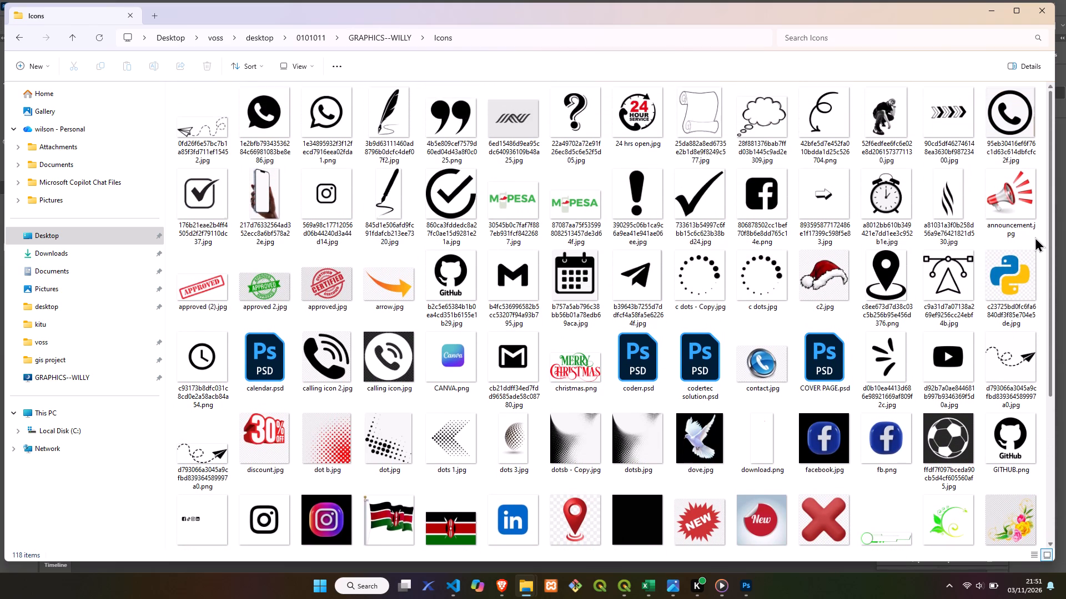
{"action": "left_click_drag", "start_coordinate": [1035, 237], "coordinate": [1045, 463]}
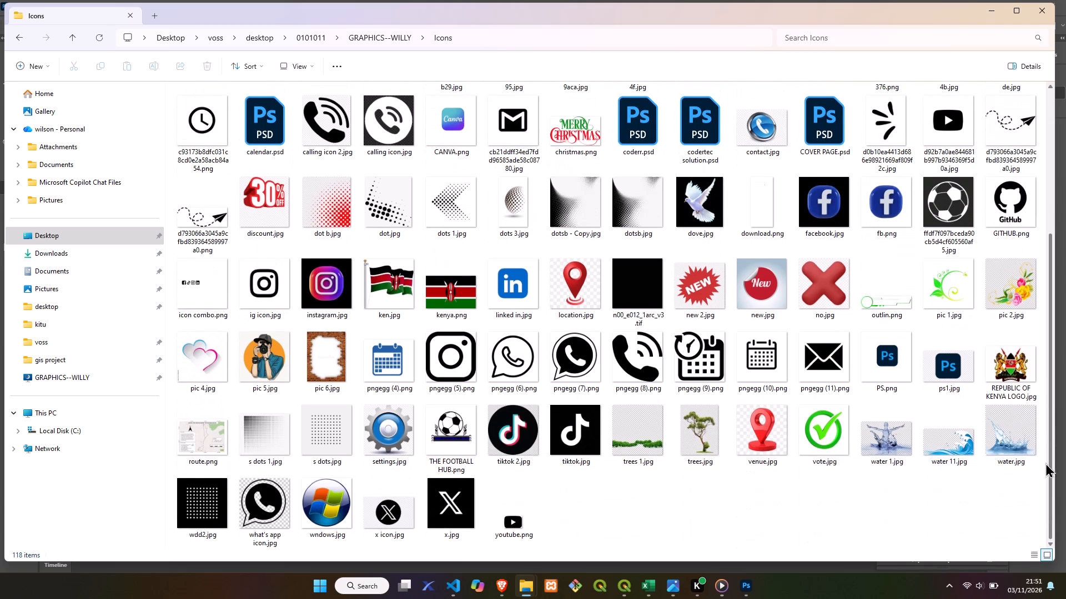
{"action": "left_click_drag", "start_coordinate": [1045, 463], "coordinate": [1039, 185]}
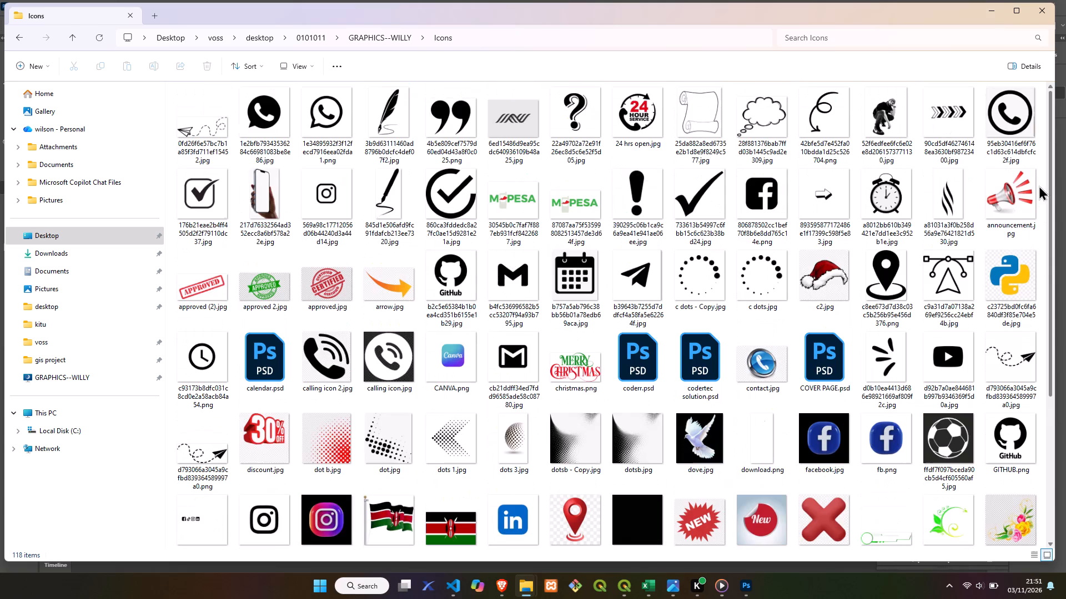
{"action": "left_click_drag", "start_coordinate": [1039, 185], "coordinate": [1047, 121]}
Search the GRAPHICS--WILLY folder for "comb" and place icon combo.png into the congrat tax poster in Photoshop.
{"action": "left_click", "coordinate": [392, 38]}
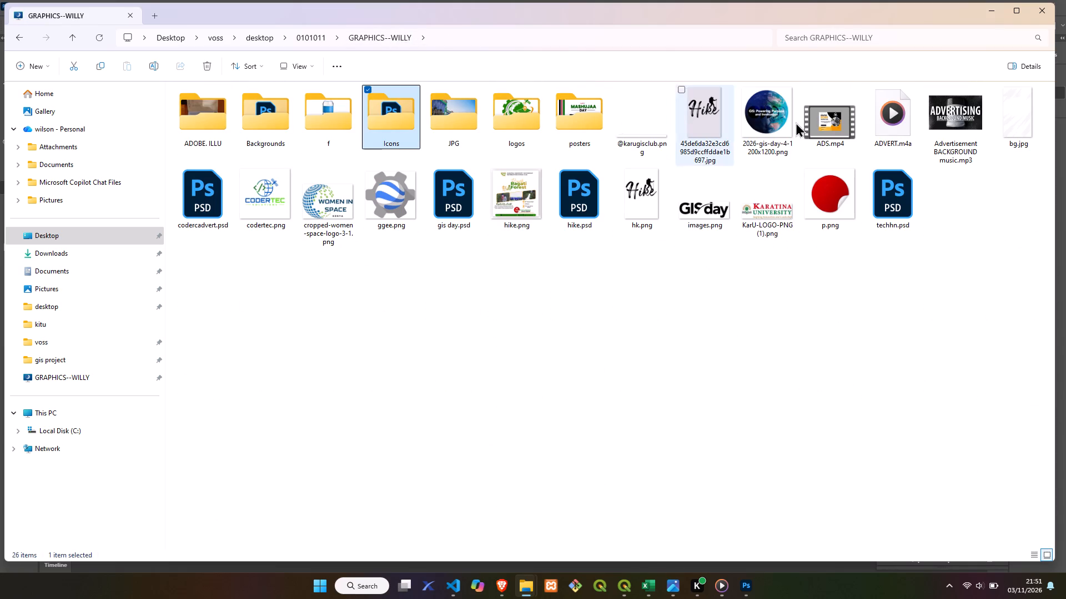
{"action": "left_click", "coordinate": [937, 38]}
{"action": "type", "text": "comb"}
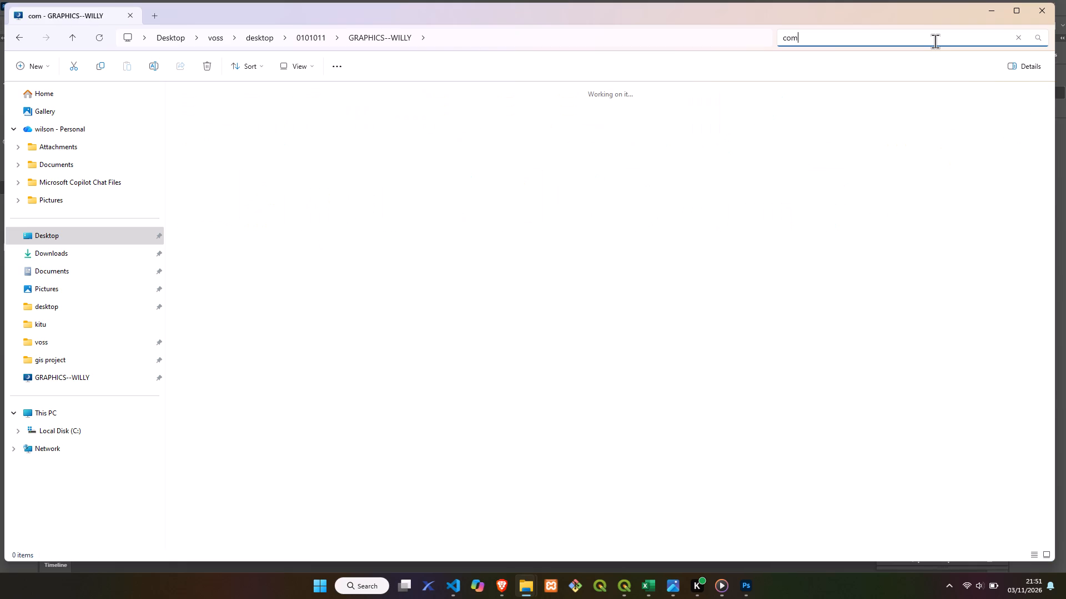
{"action": "key", "text": "i"}
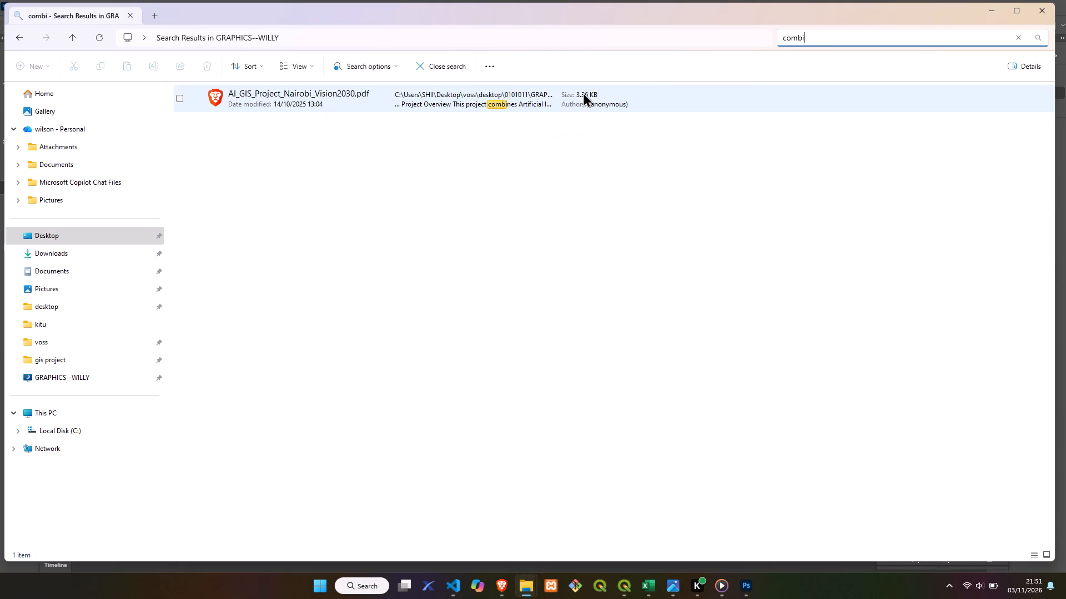
{"action": "key", "text": "BackSpace"}
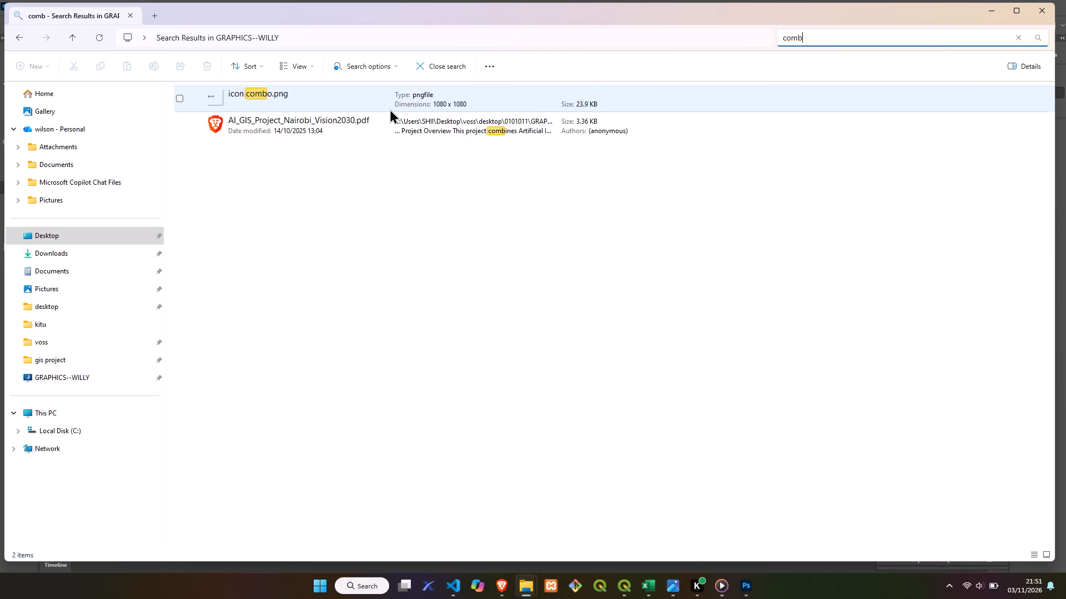
{"action": "left_click", "coordinate": [385, 98]}
{"action": "left_click_drag", "start_coordinate": [365, 97], "coordinate": [695, 595]}
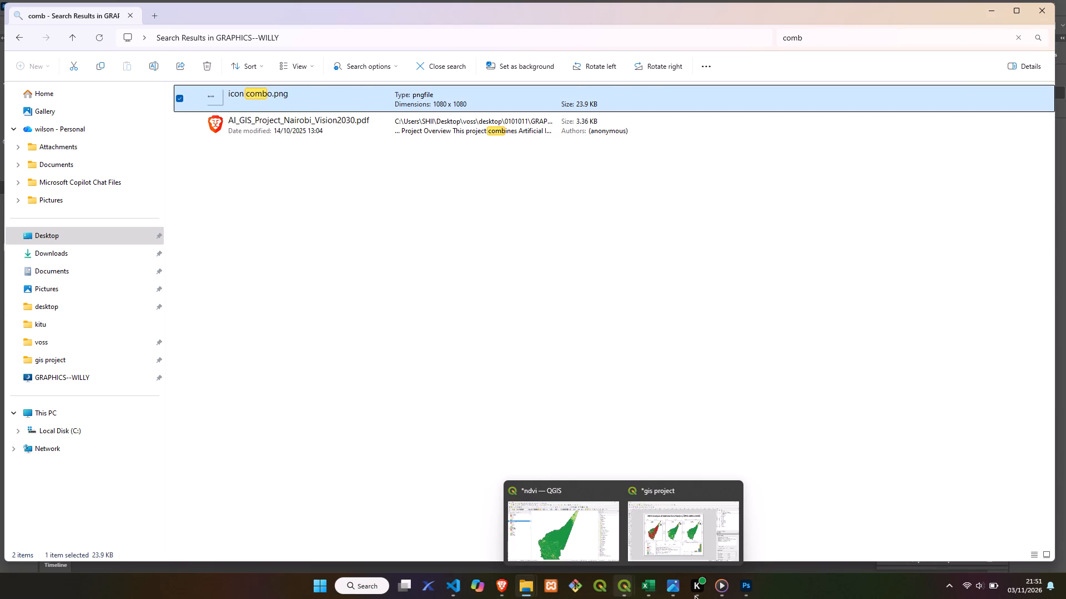
{"action": "left_click_drag", "start_coordinate": [695, 595], "coordinate": [547, 436]}
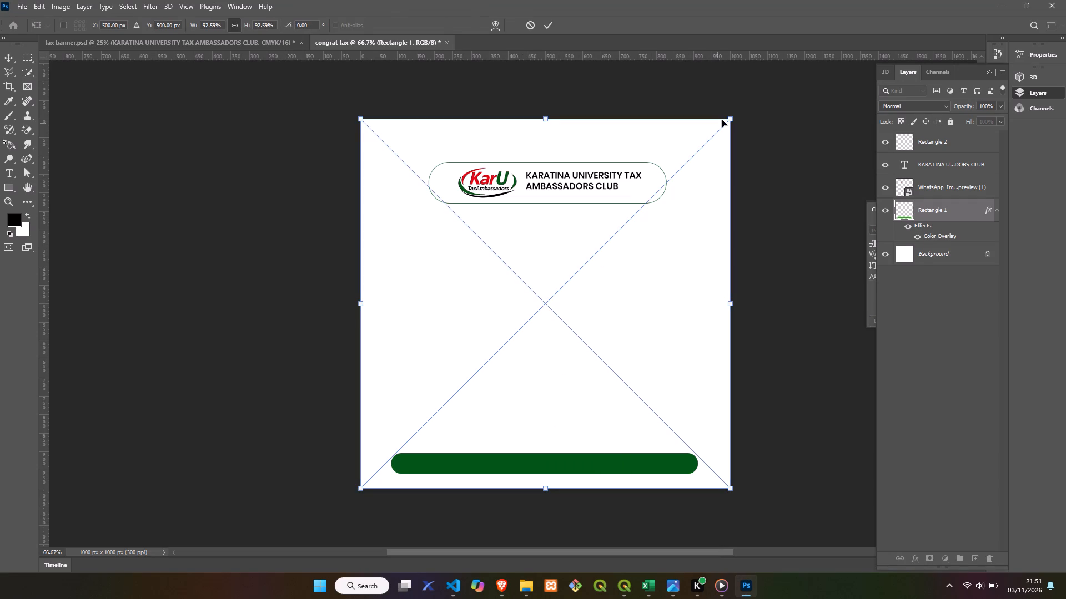
Scale the placed icon combo to about 26% and position its social media icons in the middle of the green footer bar.
{"action": "left_click_drag", "start_coordinate": [734, 118], "coordinate": [464, 361]}
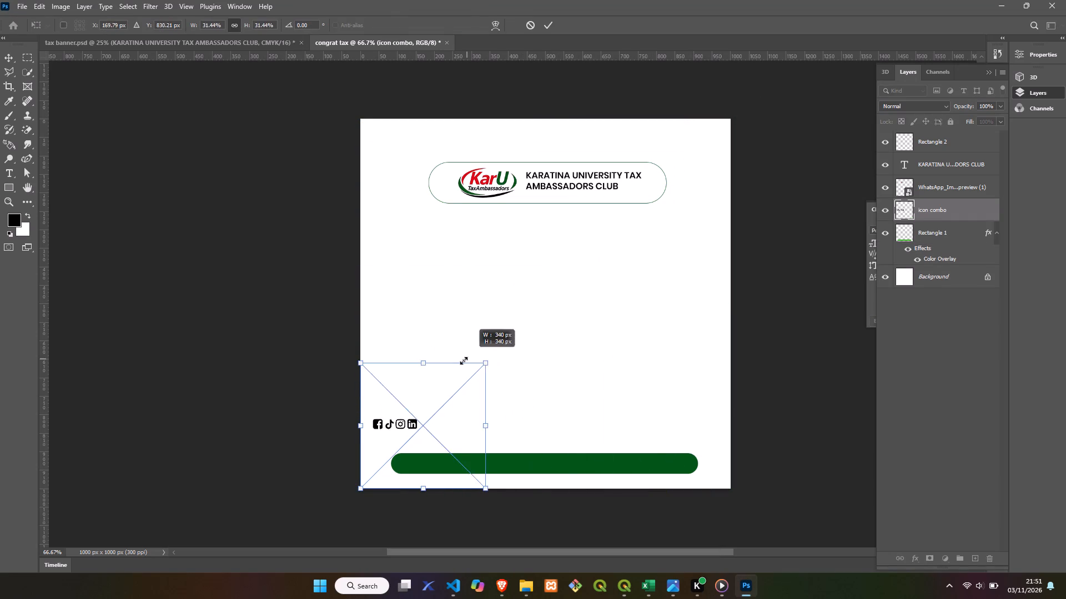
{"action": "left_click_drag", "start_coordinate": [464, 361], "coordinate": [463, 361]}
{"action": "left_click_drag", "start_coordinate": [406, 416], "coordinate": [575, 452]}
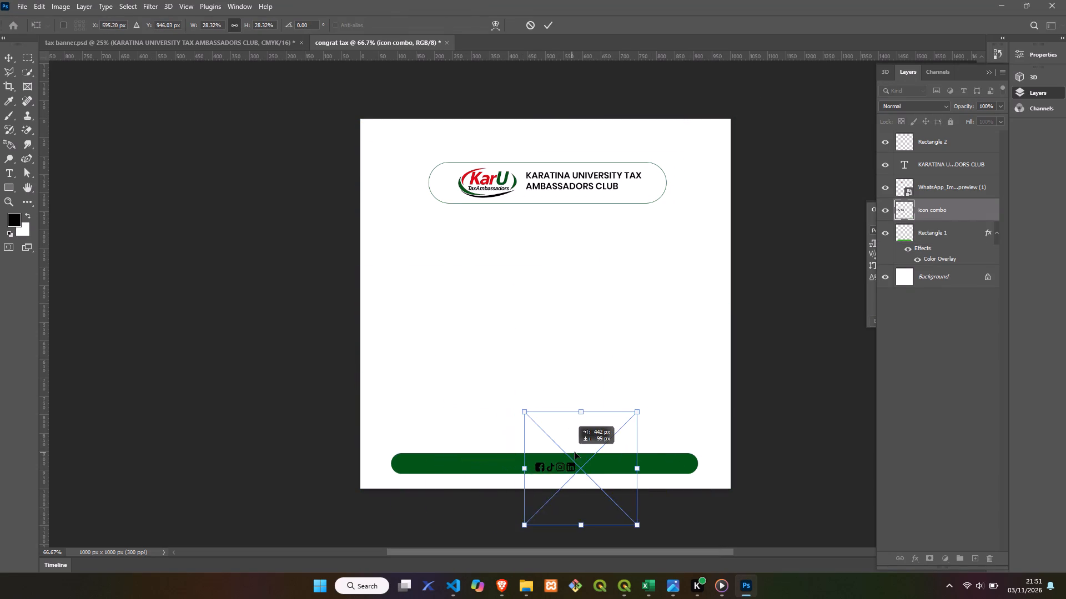
{"action": "left_click_drag", "start_coordinate": [575, 452], "coordinate": [580, 451]}
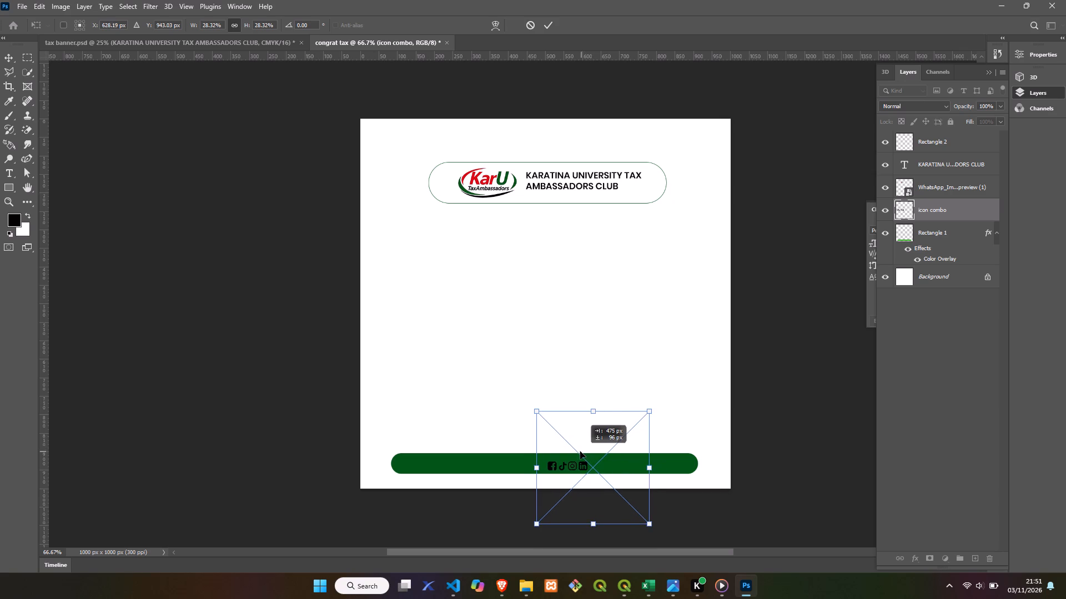
{"action": "left_click_drag", "start_coordinate": [580, 451], "coordinate": [570, 449]}
{"action": "left_click_drag", "start_coordinate": [635, 409], "coordinate": [624, 415]}
{"action": "left_click", "coordinate": [567, 464]}
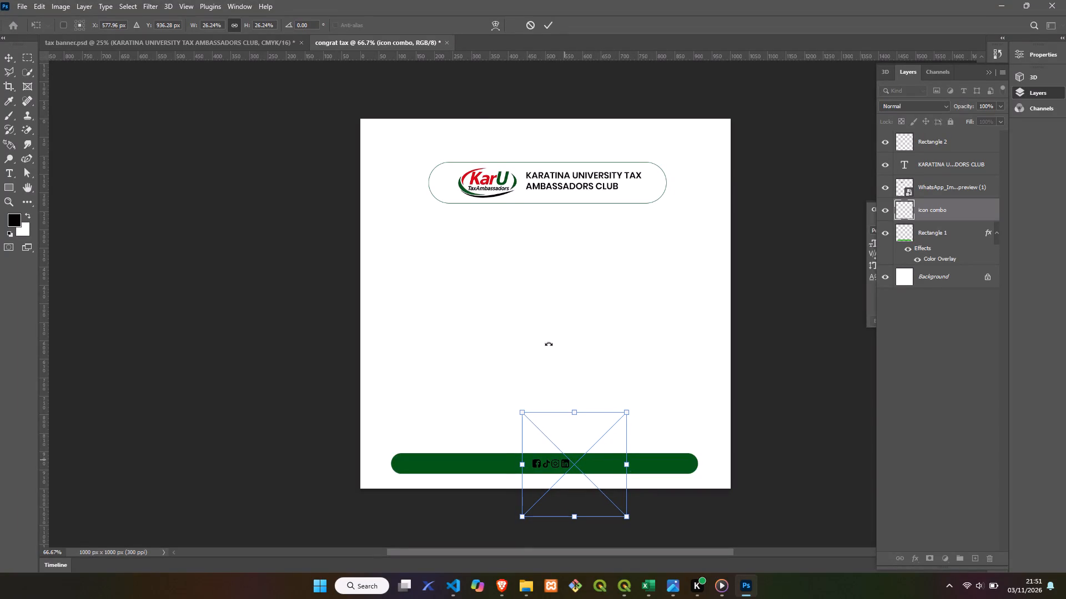
{"action": "left_click", "coordinate": [550, 28]}
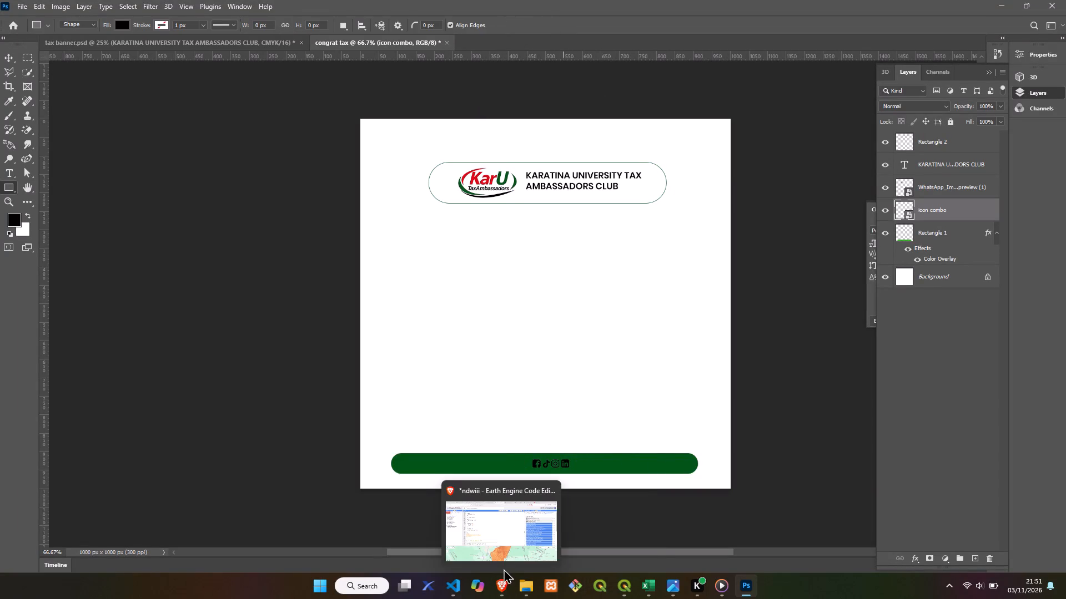
Switch to File Explorer, clear the "tax" search and look through the Icons folder in GRAPHICS--WILLY for a contact icon.
{"action": "left_click", "coordinate": [550, 542]}
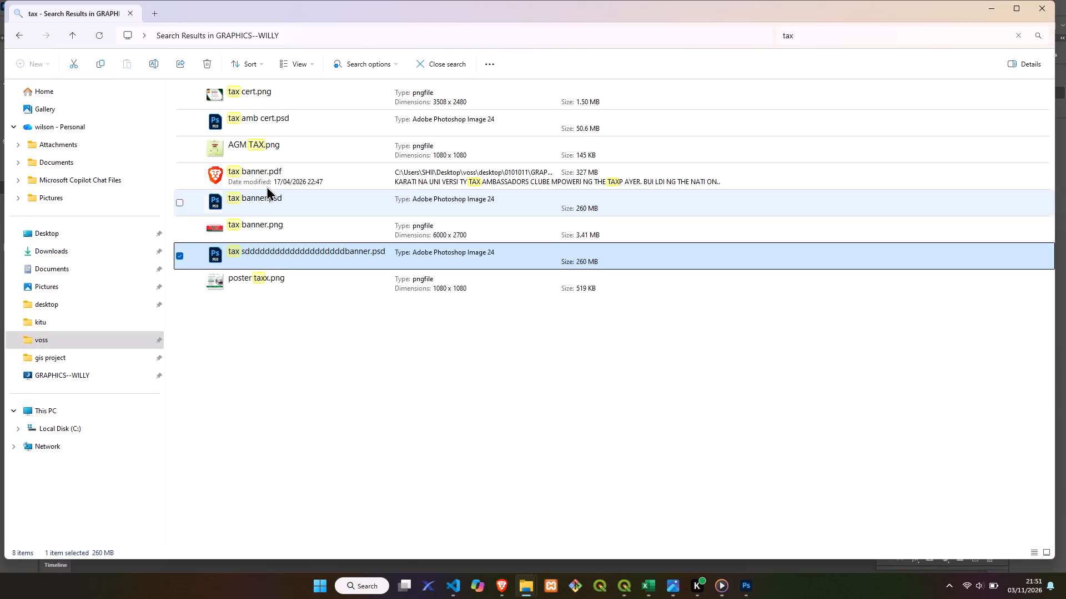
{"action": "left_click", "coordinate": [1019, 37]}
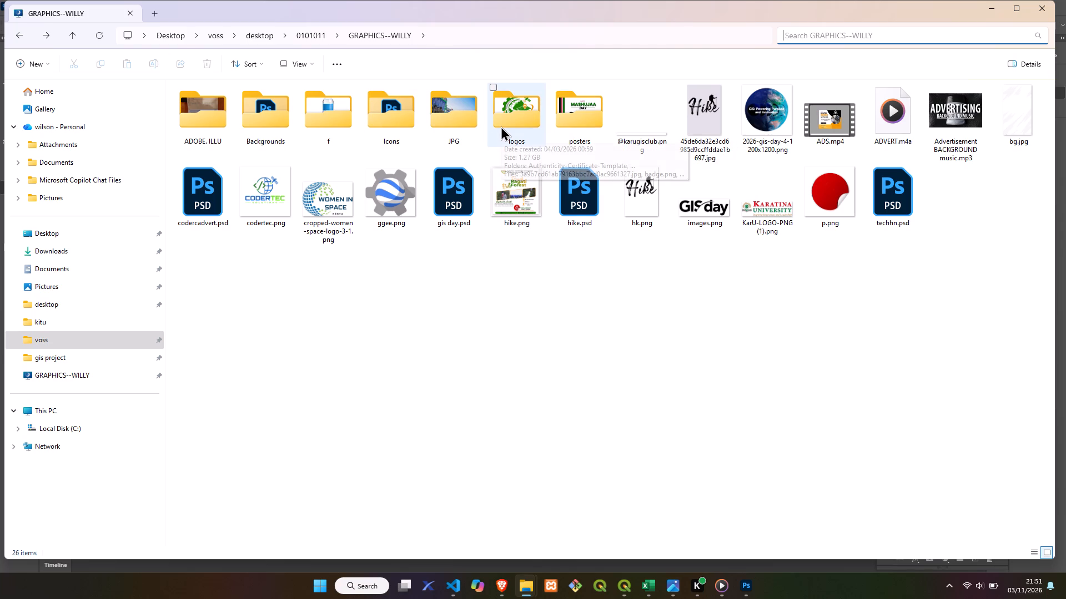
{"action": "left_click", "coordinate": [397, 139]}
{"action": "left_click", "coordinate": [397, 139]}
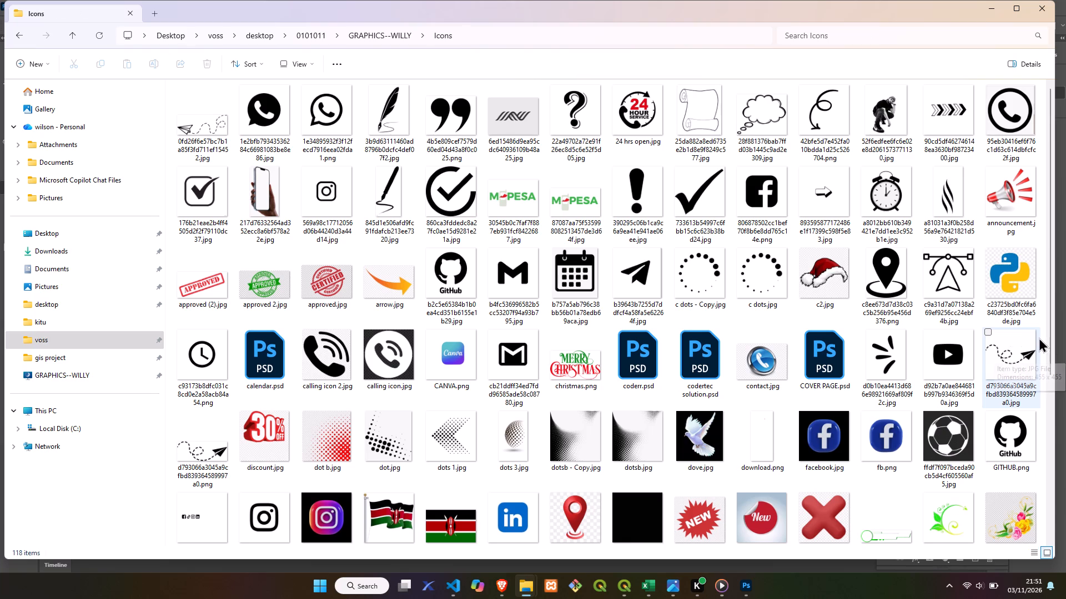
{"action": "left_click_drag", "start_coordinate": [1051, 331], "coordinate": [1059, 478]}
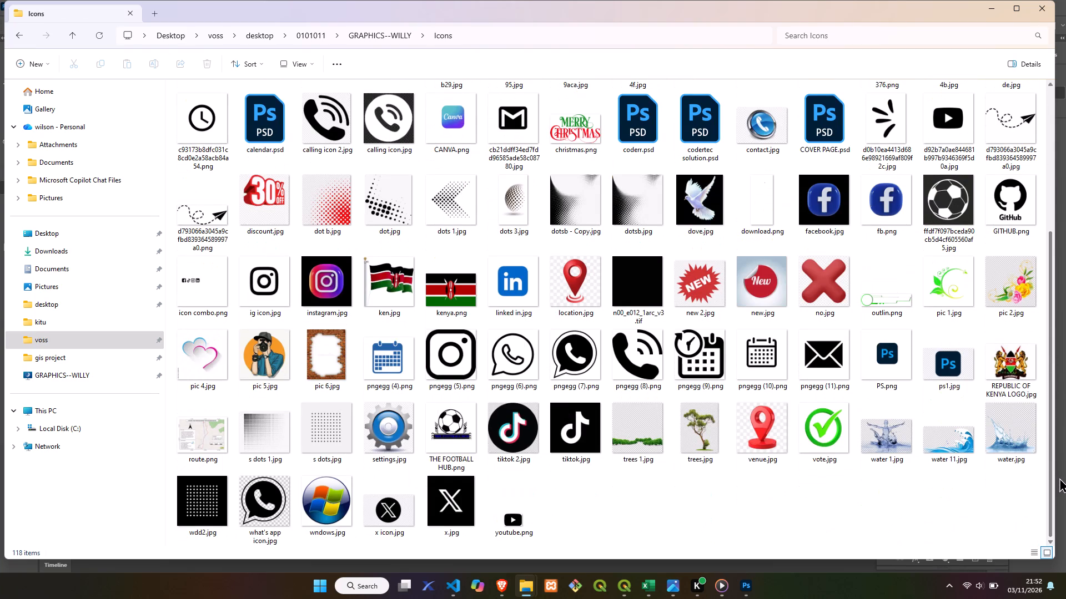
{"action": "left_click_drag", "start_coordinate": [1059, 478], "coordinate": [1057, 460]}
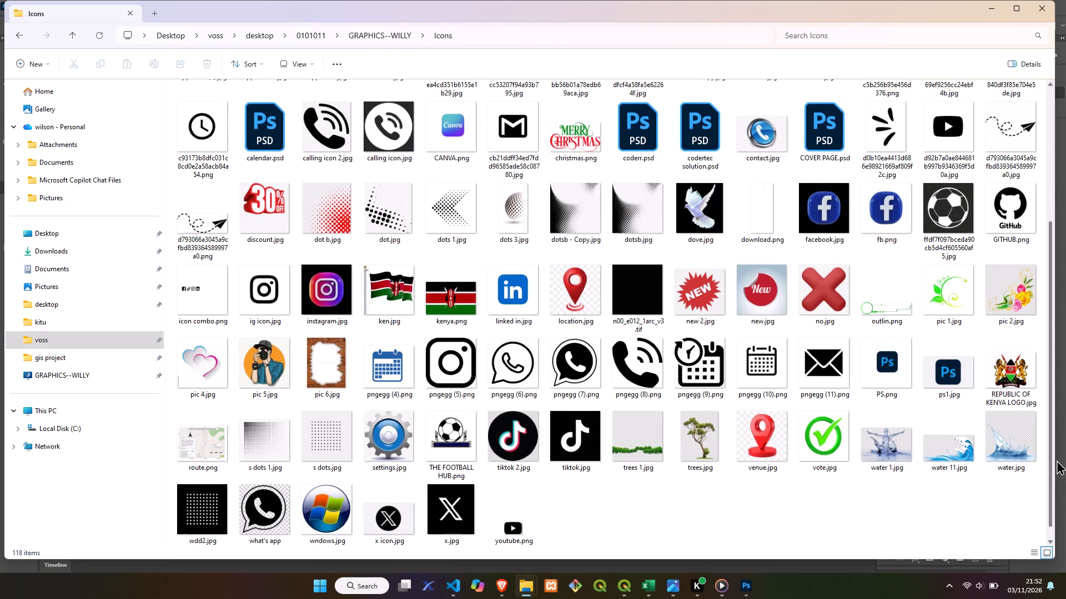
{"action": "left_click_drag", "start_coordinate": [1057, 460], "coordinate": [1033, 343]}
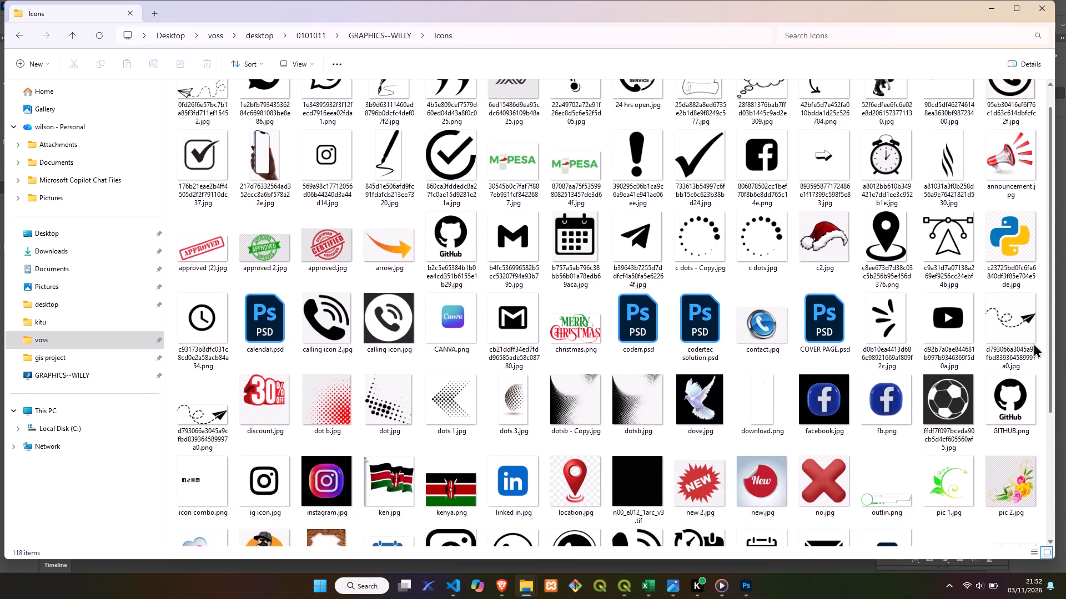
{"action": "left_click_drag", "start_coordinate": [1033, 343], "coordinate": [1028, 317]}
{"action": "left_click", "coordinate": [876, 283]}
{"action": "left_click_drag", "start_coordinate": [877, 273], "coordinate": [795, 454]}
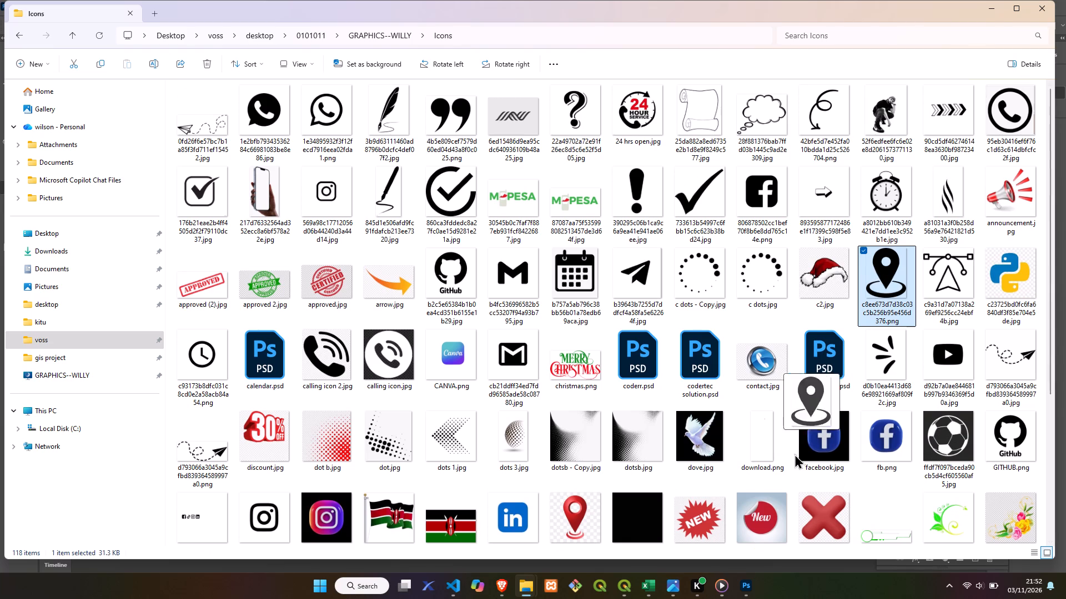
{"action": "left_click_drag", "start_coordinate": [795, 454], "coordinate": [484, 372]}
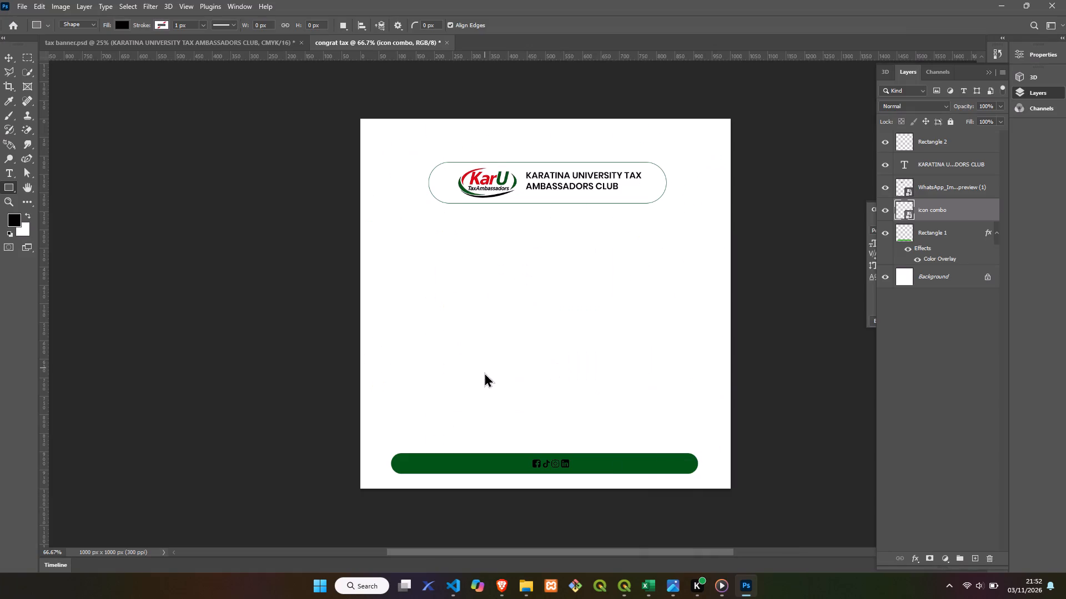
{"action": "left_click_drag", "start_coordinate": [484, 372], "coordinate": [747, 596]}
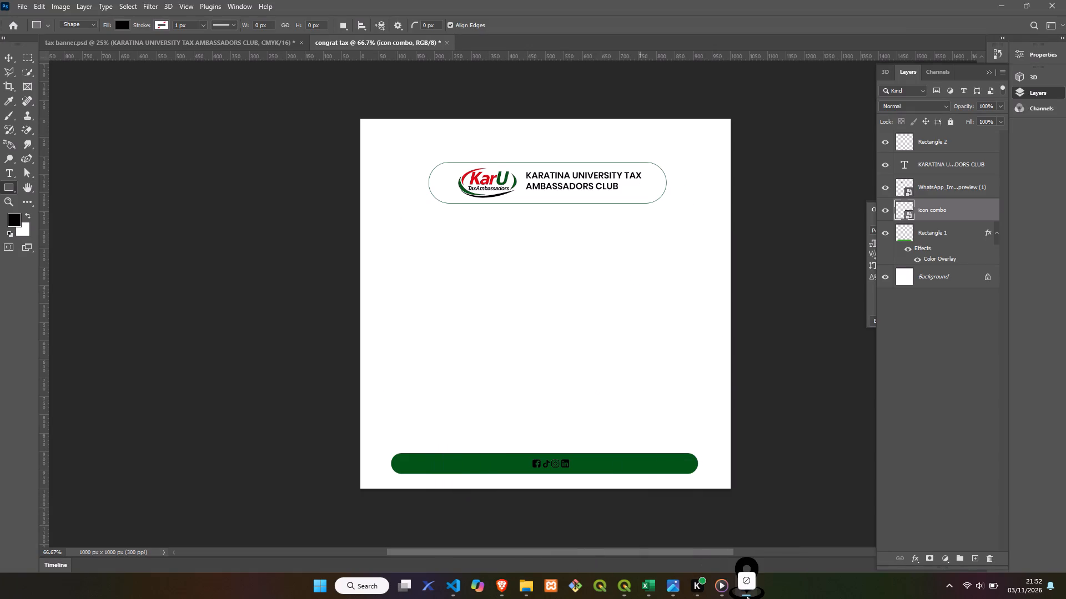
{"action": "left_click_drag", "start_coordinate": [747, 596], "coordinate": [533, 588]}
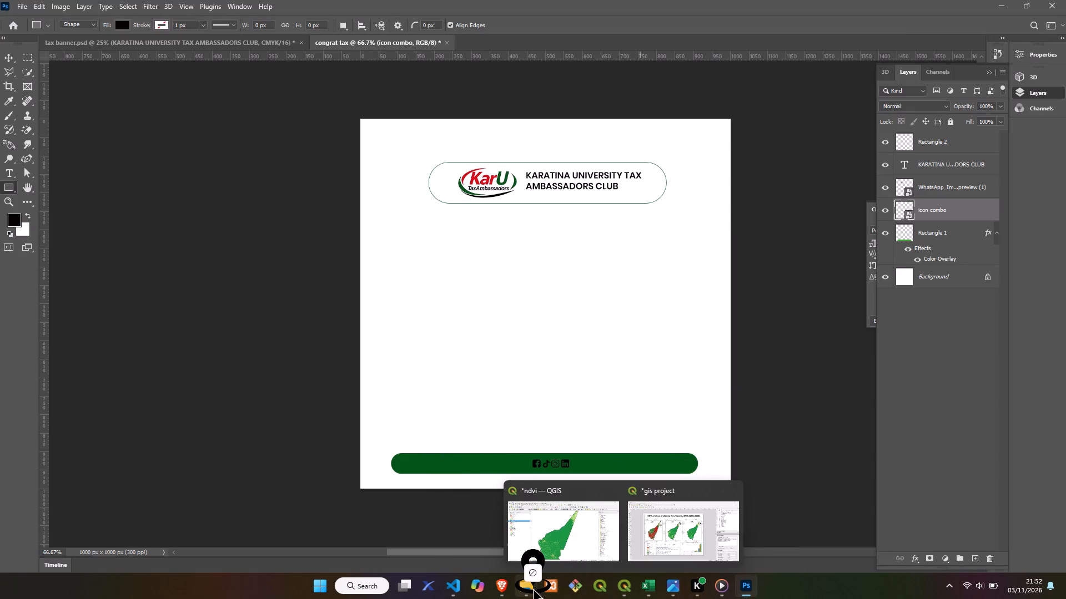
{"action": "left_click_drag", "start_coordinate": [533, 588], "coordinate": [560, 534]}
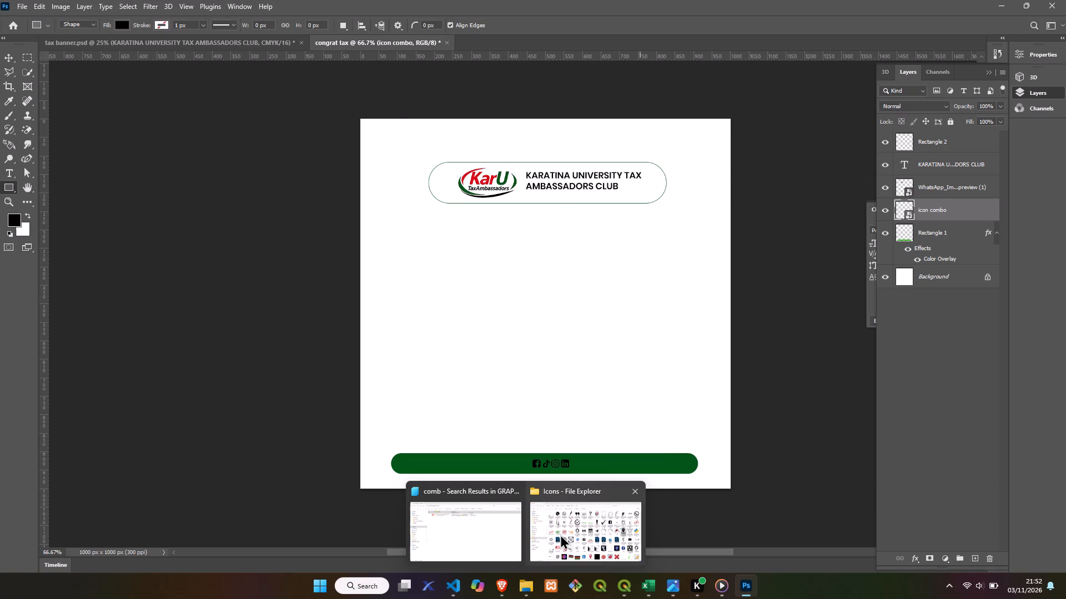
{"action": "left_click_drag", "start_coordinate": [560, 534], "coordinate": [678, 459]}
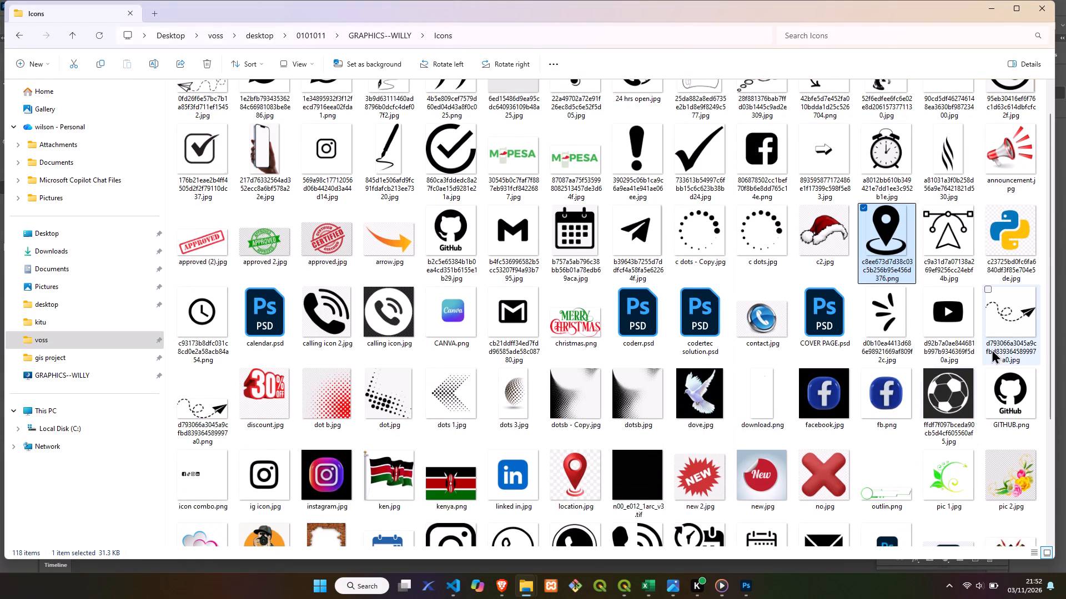
Place the envelope icon pngegg (11).png from the Icons folder into the congrat tax poster in Photoshop.
{"action": "left_click_drag", "start_coordinate": [1050, 313], "coordinate": [1050, 417]}
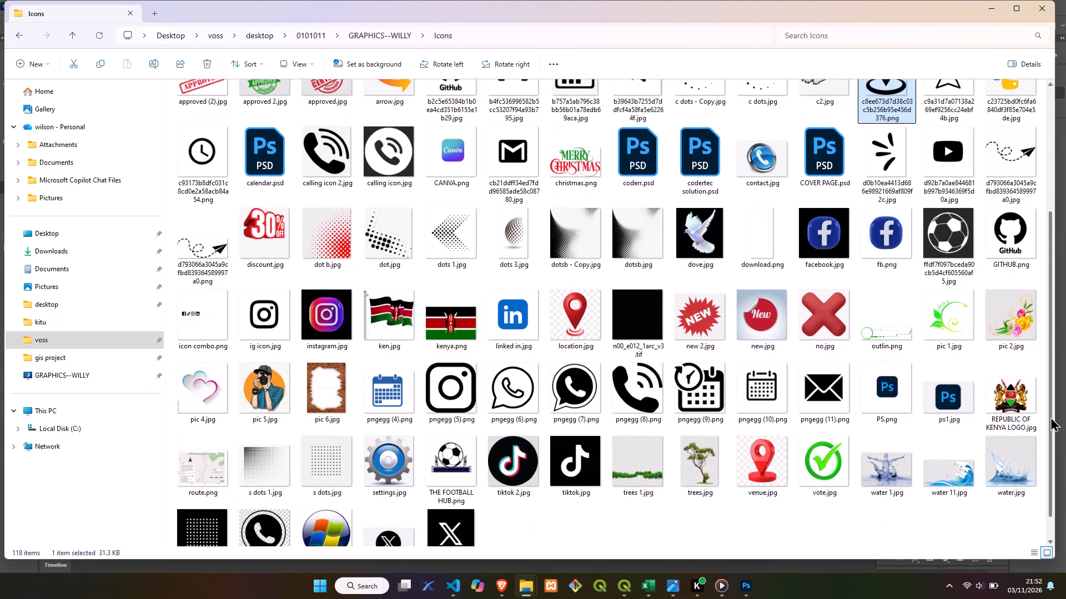
{"action": "left_click_drag", "start_coordinate": [1050, 417], "coordinate": [1050, 476]}
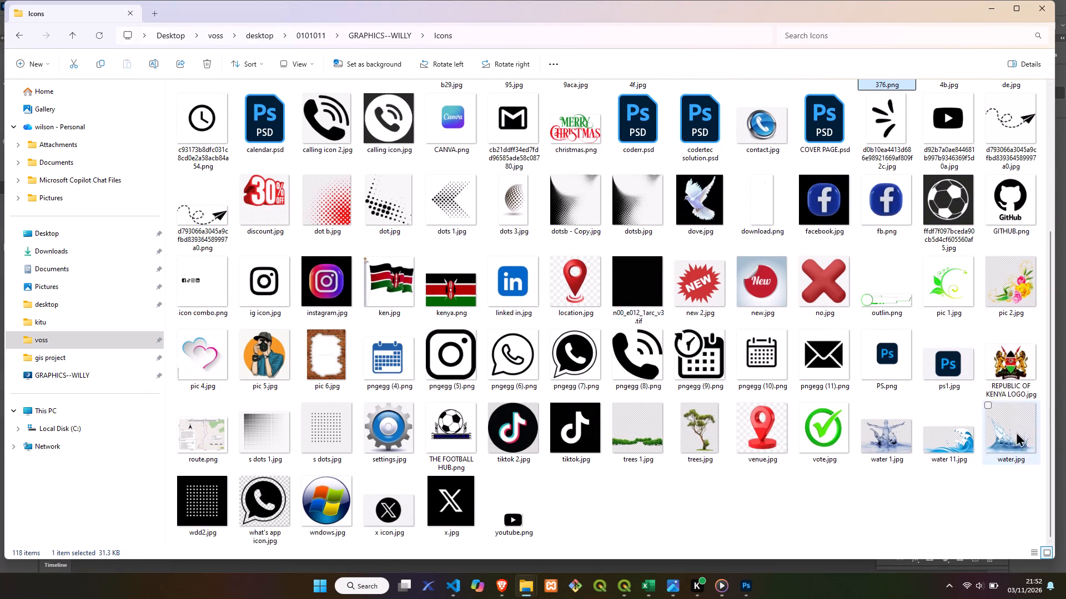
{"action": "left_click", "coordinate": [831, 361]}
{"action": "left_click_drag", "start_coordinate": [822, 354], "coordinate": [818, 377]}
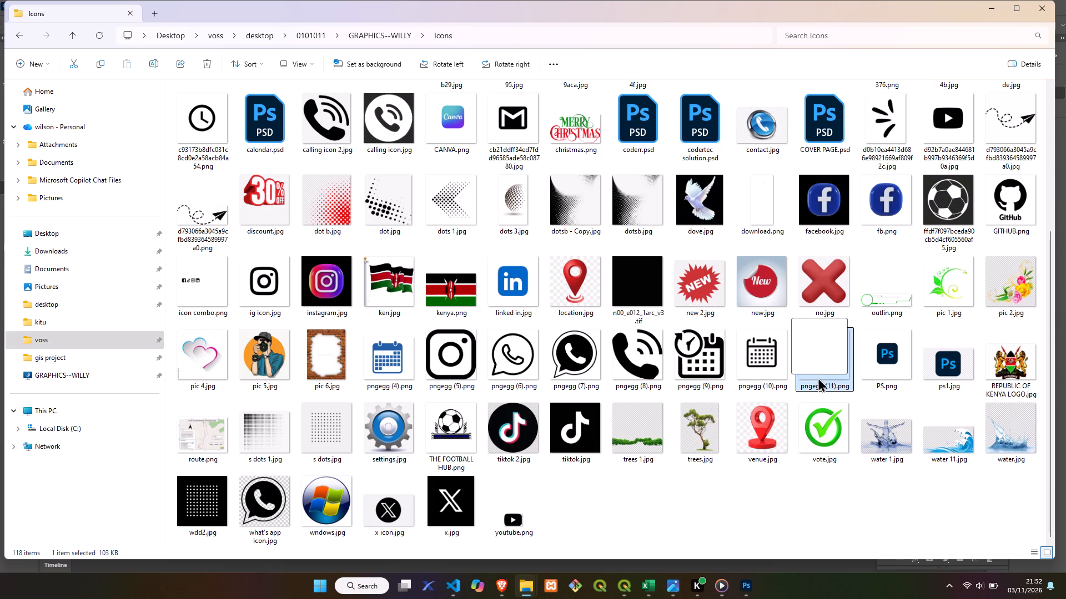
{"action": "left_click_drag", "start_coordinate": [818, 377], "coordinate": [506, 436]}
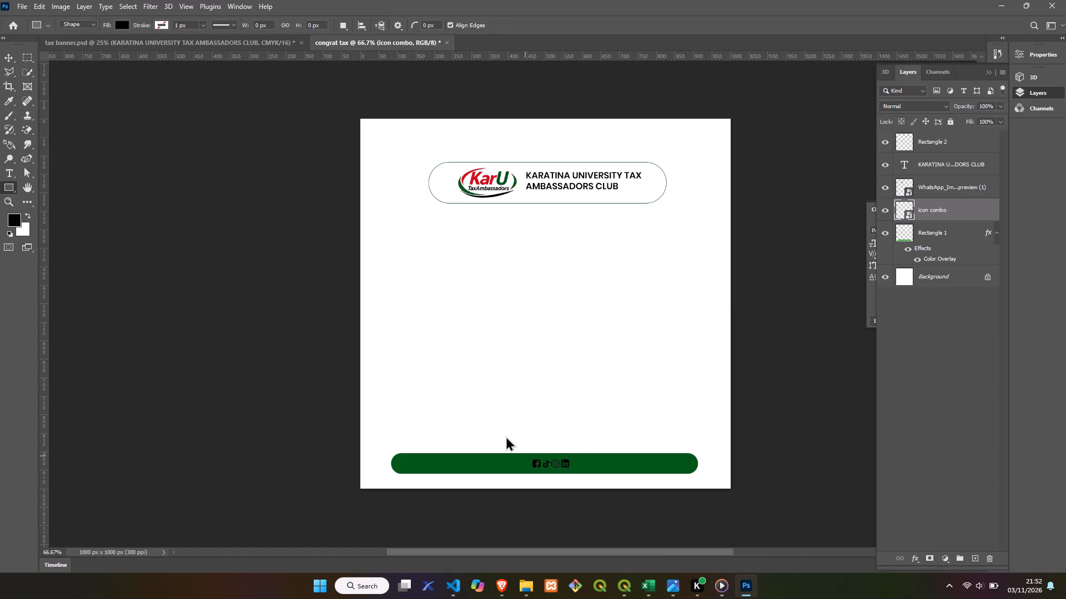
{"action": "left_click_drag", "start_coordinate": [506, 436], "coordinate": [492, 402]}
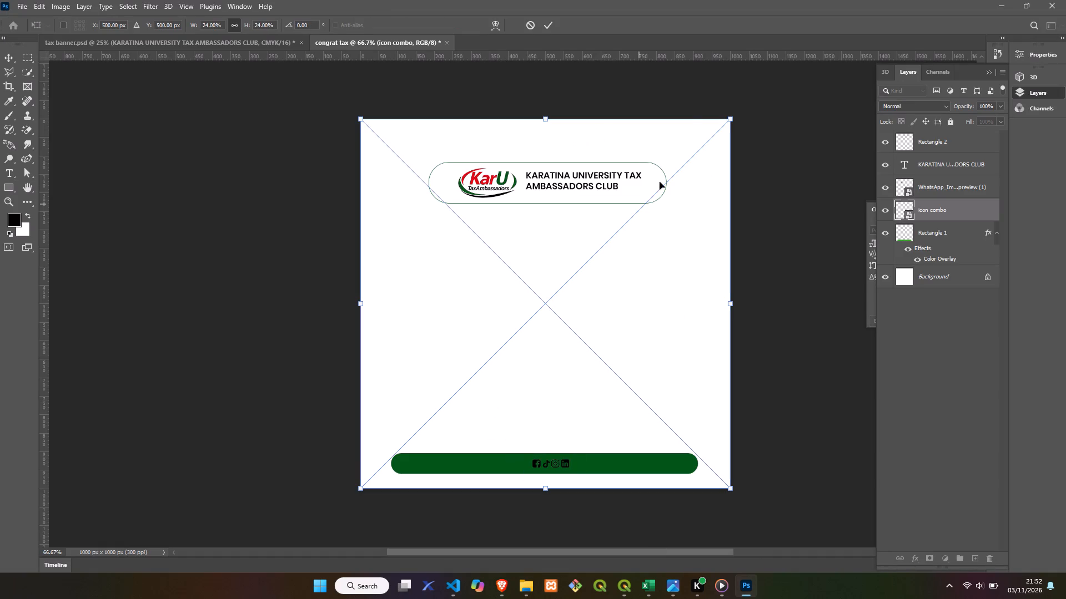
Scale the envelope icon down to about 1.06% and move it onto the left end of the green footer bar.
{"action": "left_click_drag", "start_coordinate": [733, 119], "coordinate": [660, 192]}
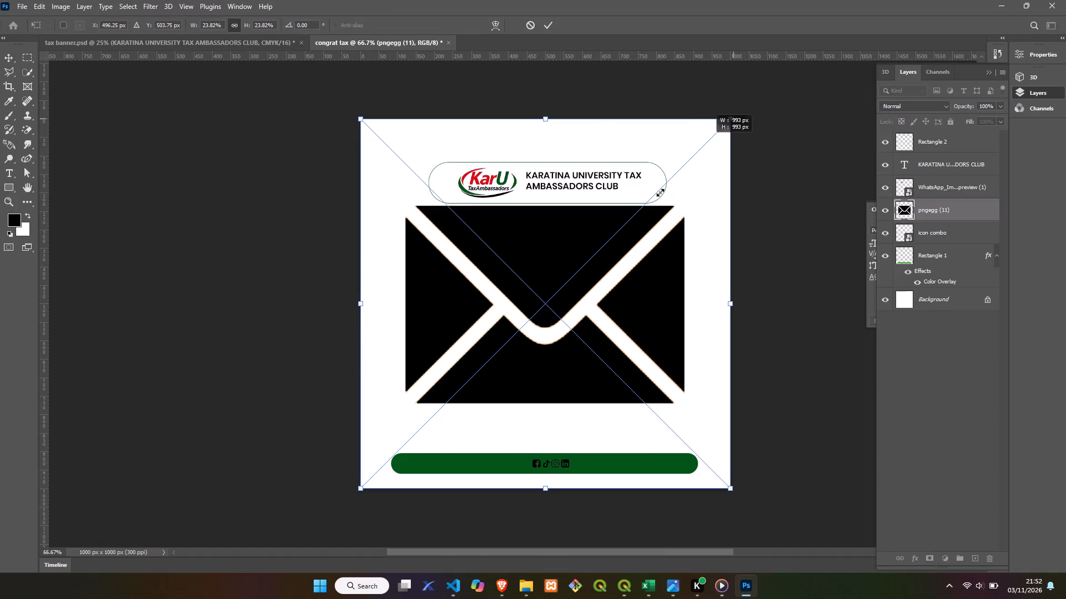
{"action": "left_click_drag", "start_coordinate": [660, 192], "coordinate": [418, 462]}
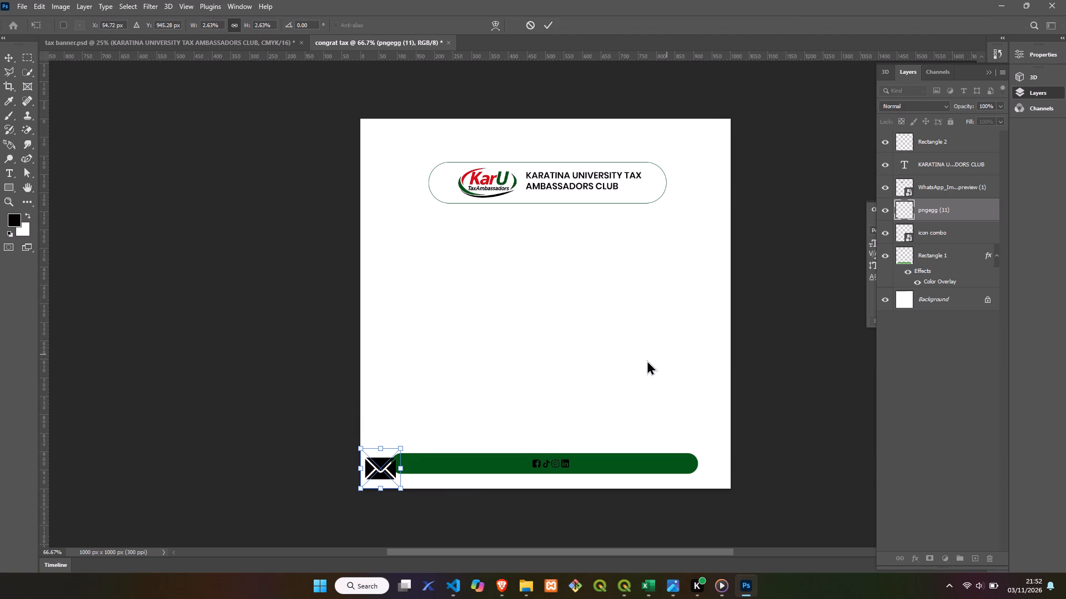
{"action": "left_click", "coordinate": [403, 441]}
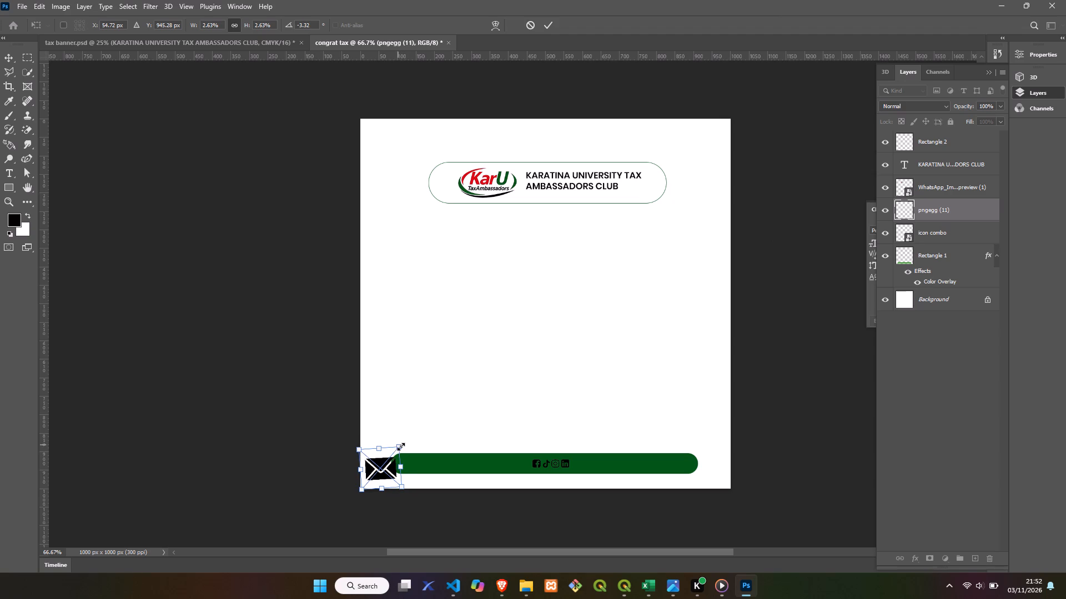
{"action": "key", "text": "ctrl+z"}
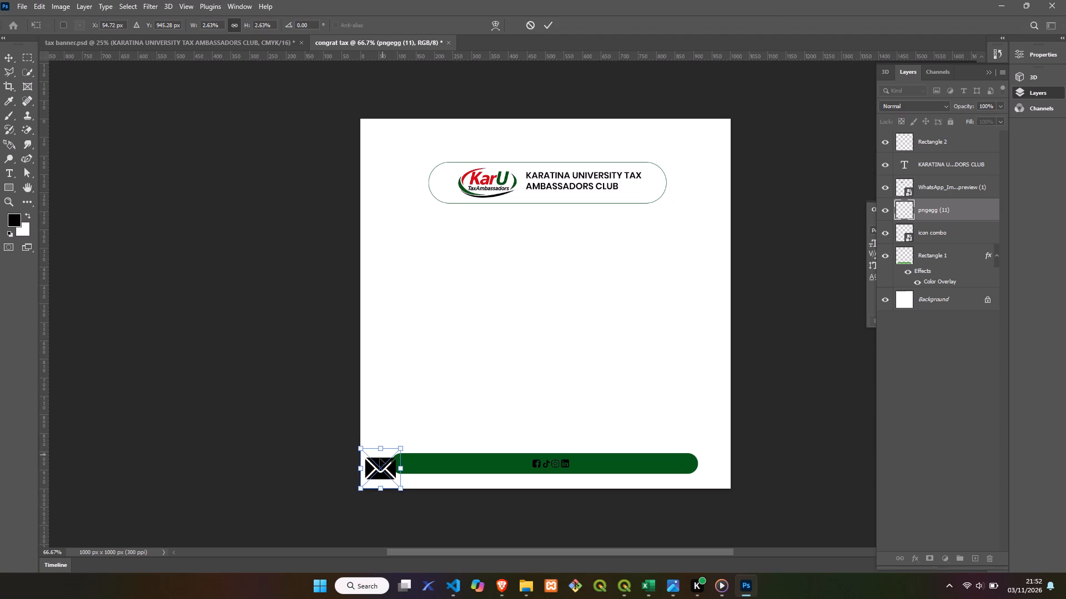
{"action": "left_click_drag", "start_coordinate": [384, 467], "coordinate": [420, 456]}
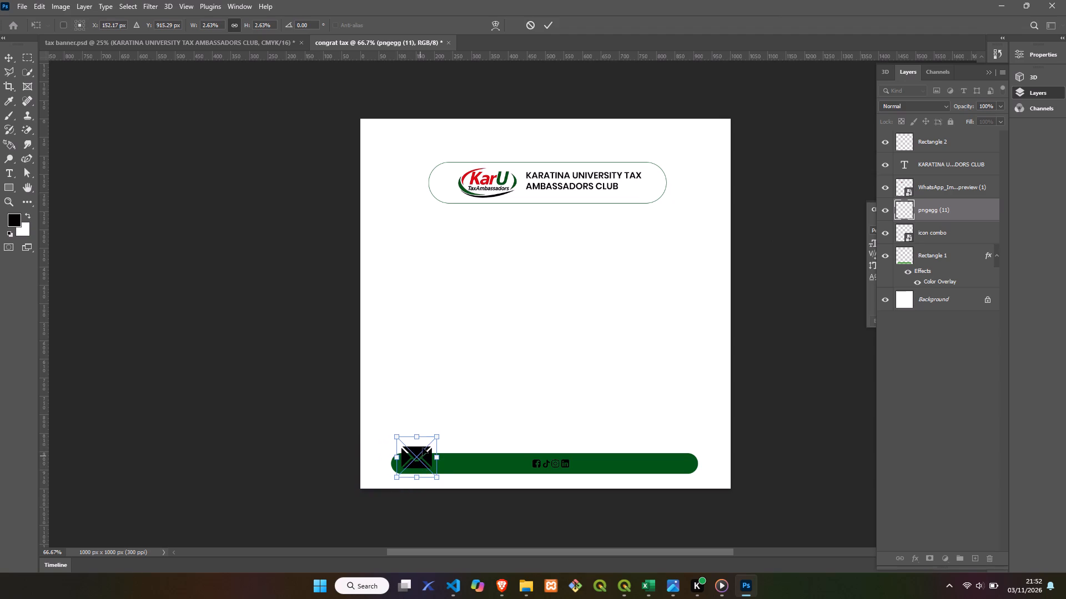
{"action": "left_click_drag", "start_coordinate": [439, 436], "coordinate": [424, 456]}
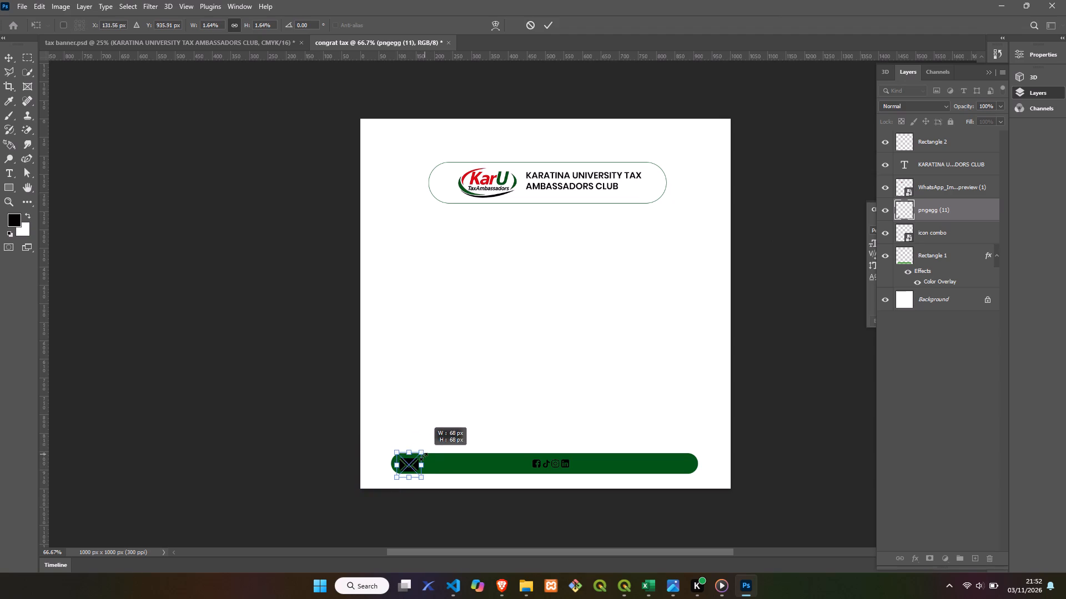
{"action": "left_click_drag", "start_coordinate": [424, 456], "coordinate": [416, 463]}
Nudge the envelope icon up and right to about X 129 px, Y 933 px, and commit the placement.
{"action": "key", "text": "Up"}
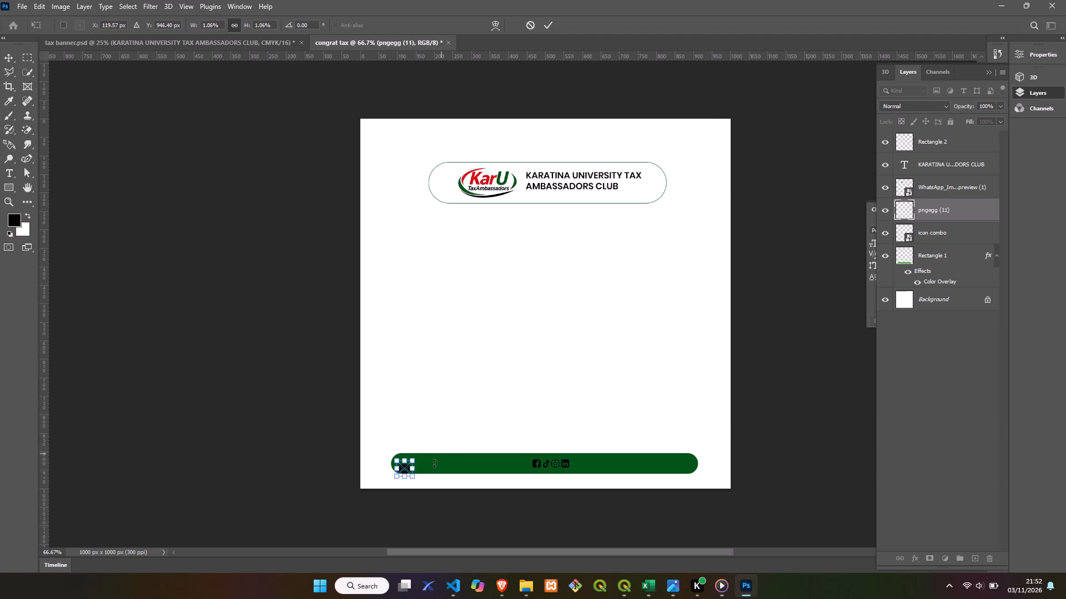
{"action": "key", "text": "Up"}
{"action": "key", "text": "Up"}
{"action": "key", "text": "Up"}
{"action": "key", "text": "Up"}
{"action": "key", "text": "Up"}
{"action": "key", "text": "Up"}
{"action": "key", "text": "Up"}
{"action": "key", "text": "Up"}
{"action": "key", "text": "Up"}
{"action": "key", "text": "Up"}
{"action": "key", "text": "Up"}
{"action": "key", "text": "Up"}
{"action": "key", "text": "Up"}
{"action": "key", "text": "Up"}
{"action": "key", "text": "Up"}
{"action": "key", "text": "Up"}
{"action": "key", "text": "Up"}
{"action": "key", "text": "Right"}
{"action": "key", "text": "Right"}
{"action": "key", "text": "Right"}
{"action": "key", "text": "Right"}
{"action": "key", "text": "Right"}
{"action": "key", "text": "Right"}
{"action": "key", "text": "Right"}
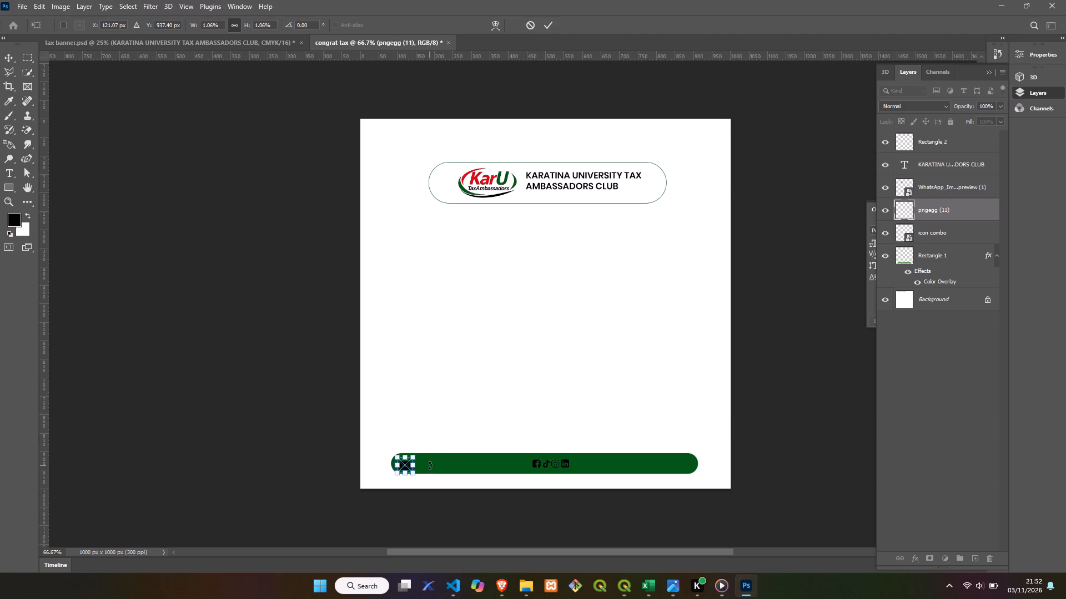
{"action": "key", "text": "Up"}
{"action": "key", "text": "Up"}
{"action": "key", "text": "Up"}
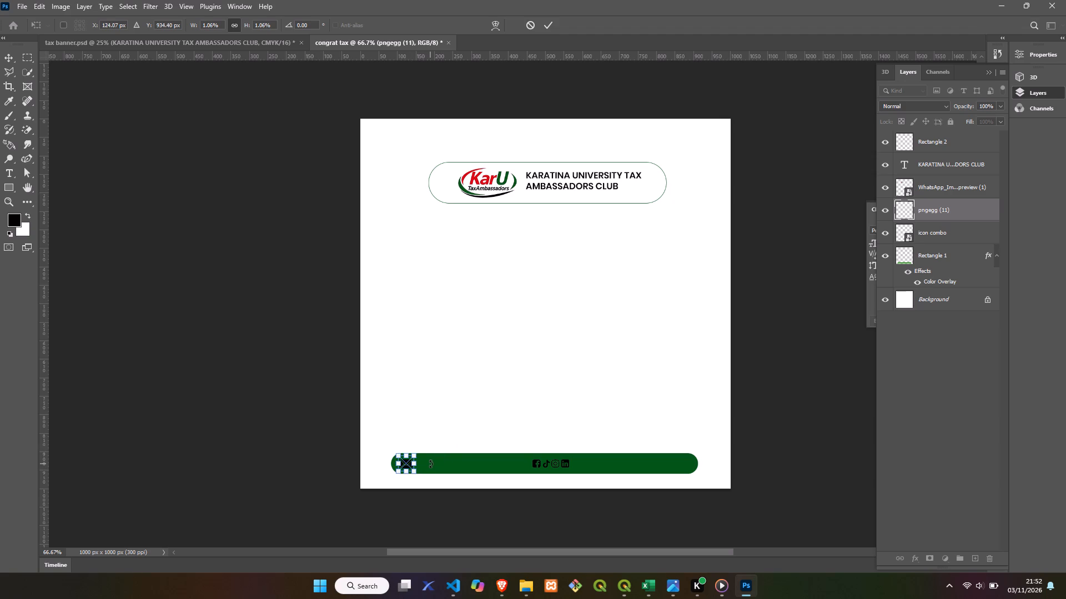
{"action": "key", "text": "Right"}
{"action": "key", "text": "Right"}
{"action": "key", "text": "Right"}
{"action": "key", "text": "Right"}
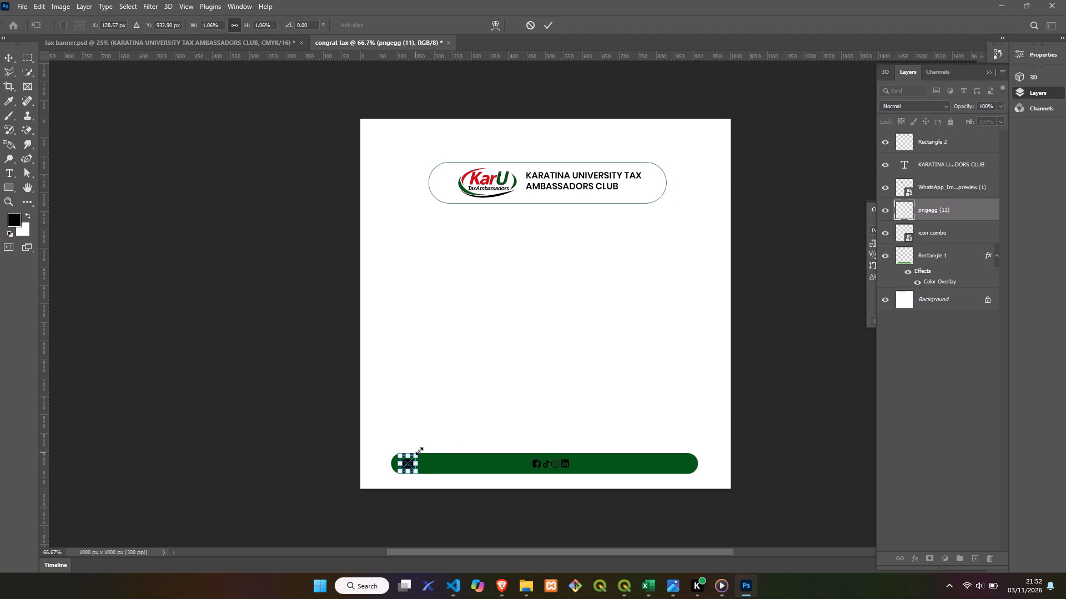
{"action": "left_click", "coordinate": [554, 19]}
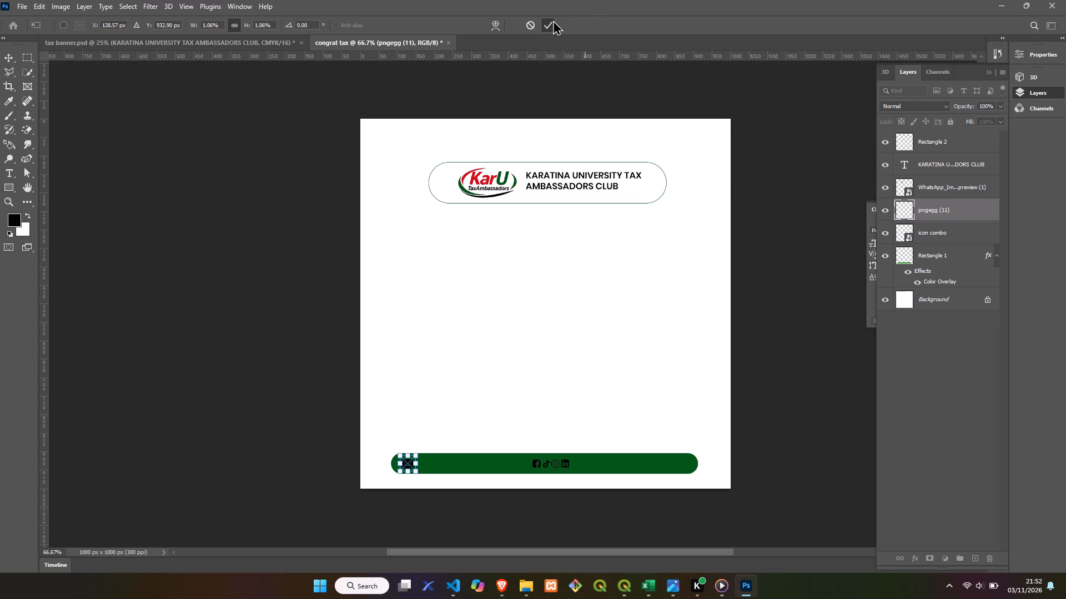
{"action": "left_click", "coordinate": [549, 25]}
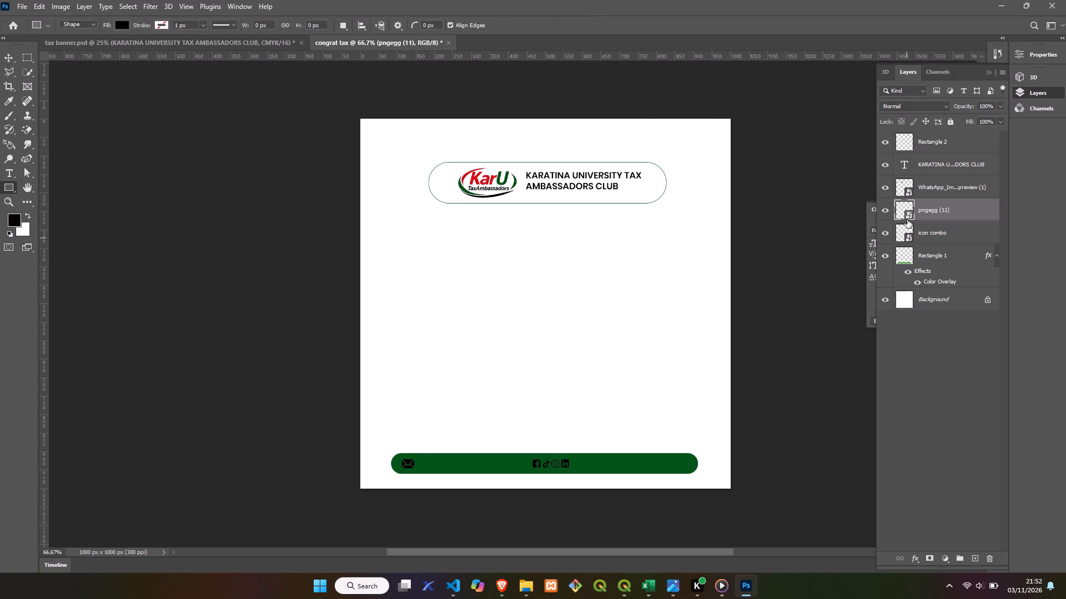
Apply a white (ffffff) Color Overlay to the envelope icon layer pngegg (11).
{"action": "scroll", "coordinate": [928, 206], "scroll_direction": "up", "scroll_amount": 1}
{"action": "right_click", "coordinate": [928, 206]}
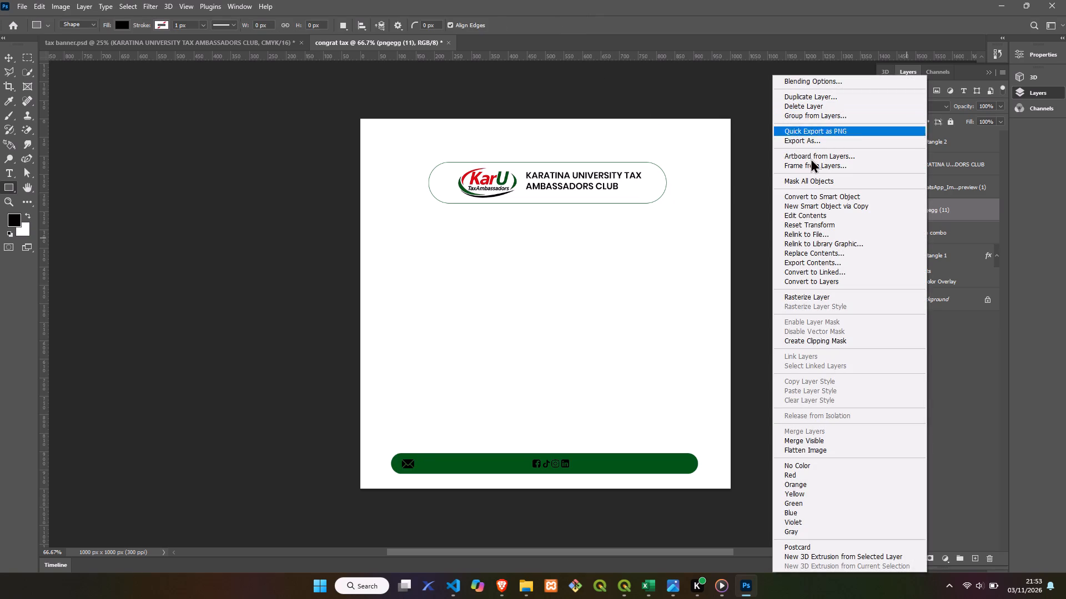
{"action": "left_click", "coordinate": [801, 79]}
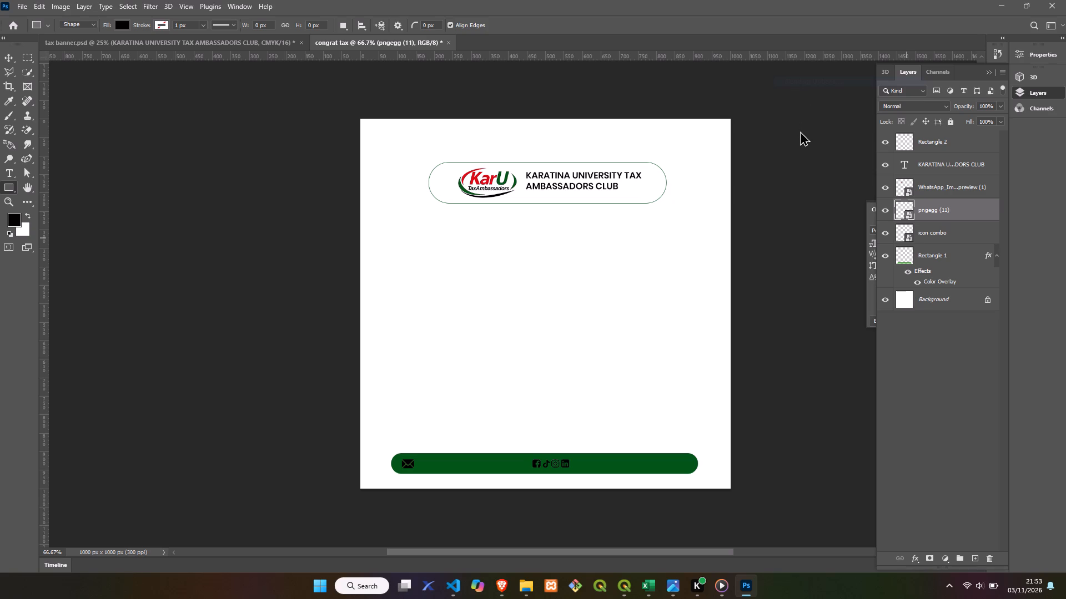
{"action": "scroll", "coordinate": [800, 142], "scroll_direction": "down", "scroll_amount": 1}
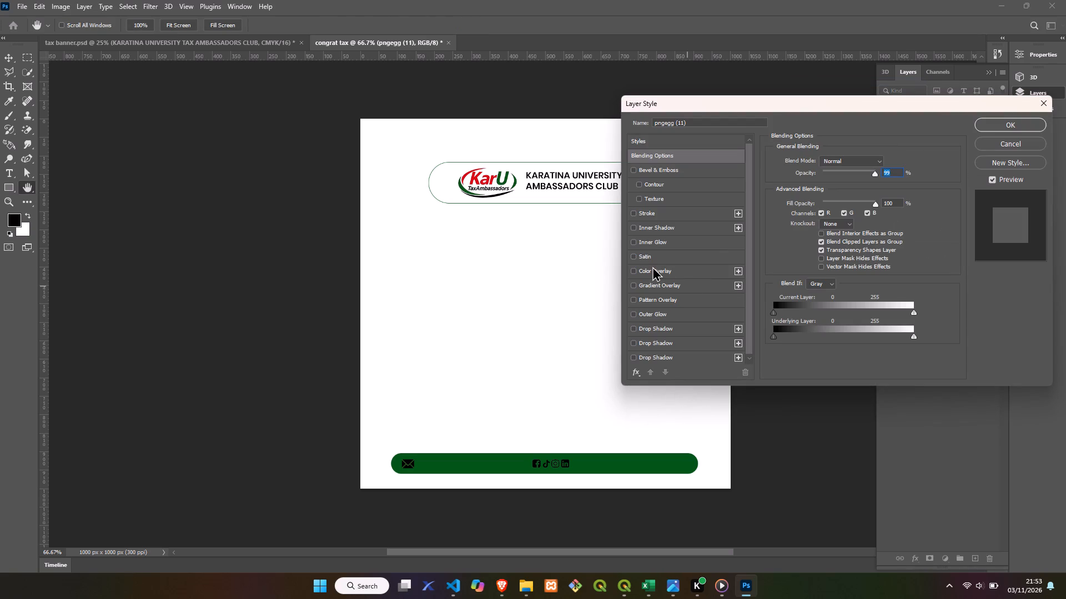
{"action": "left_click", "coordinate": [648, 268]}
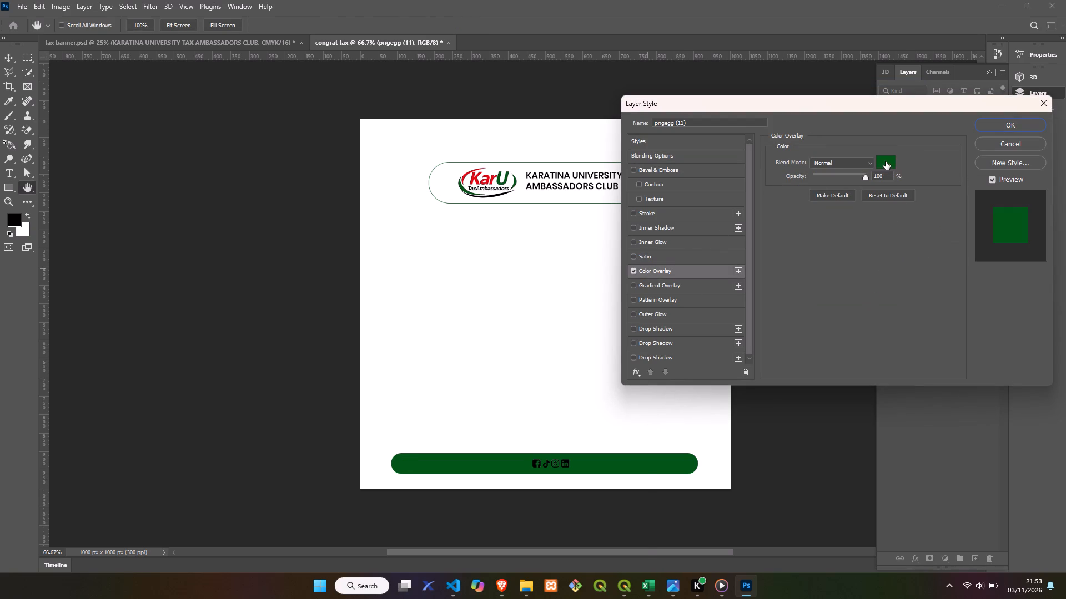
{"action": "left_click", "coordinate": [886, 161]}
{"action": "left_click", "coordinate": [511, 254]}
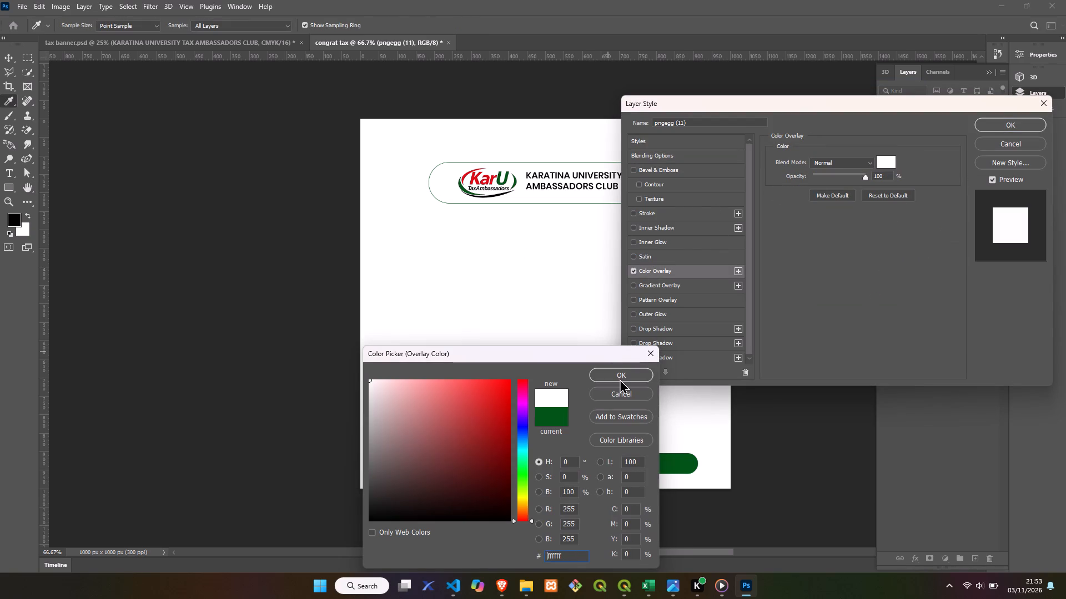
{"action": "left_click", "coordinate": [620, 378]}
{"action": "left_click", "coordinate": [1010, 121]}
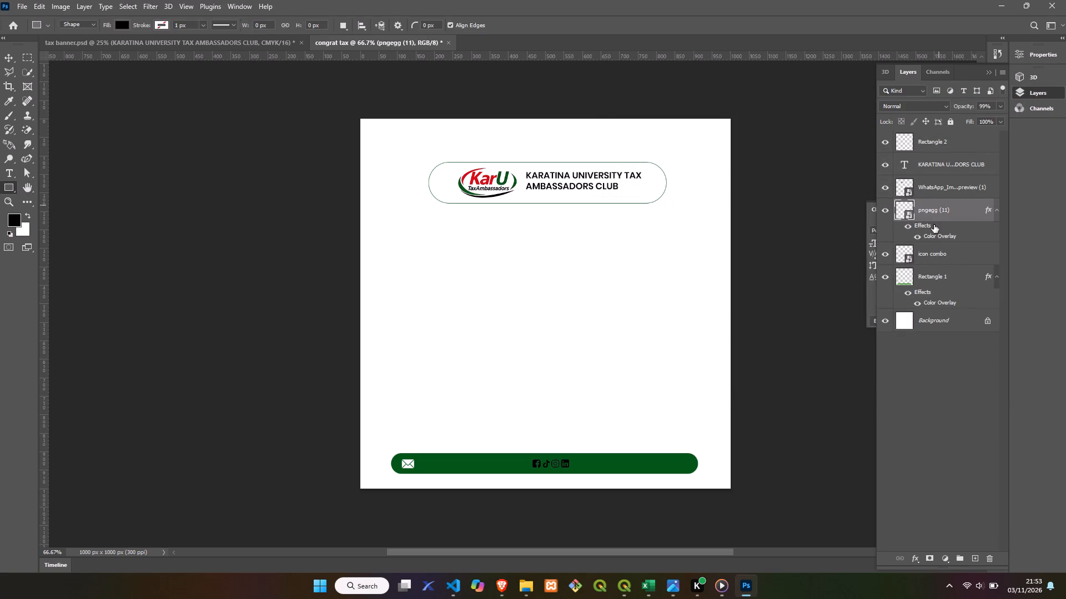
Apply a white Color Overlay to the icon combo layer holding the social media icons.
{"action": "left_click", "coordinate": [937, 253]}
{"action": "right_click", "coordinate": [938, 252]}
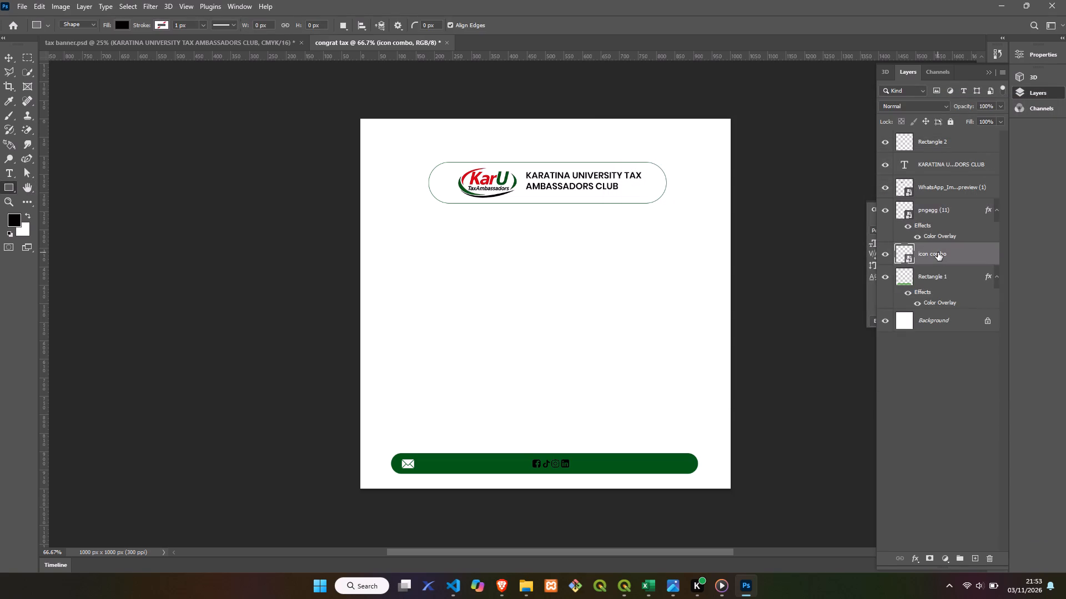
{"action": "left_click", "coordinate": [801, 78]}
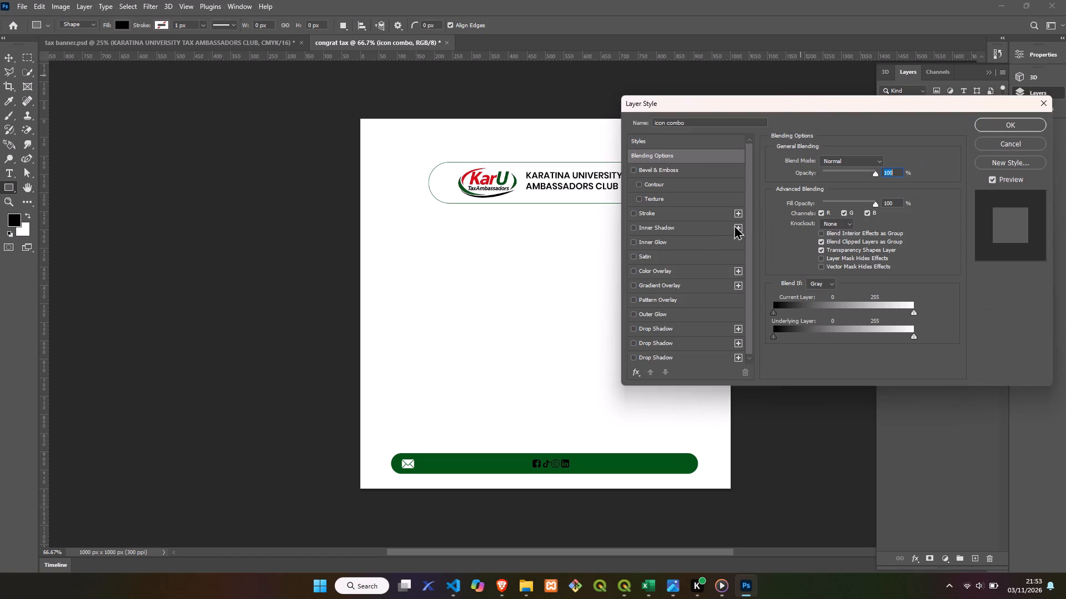
{"action": "left_click", "coordinate": [648, 268]}
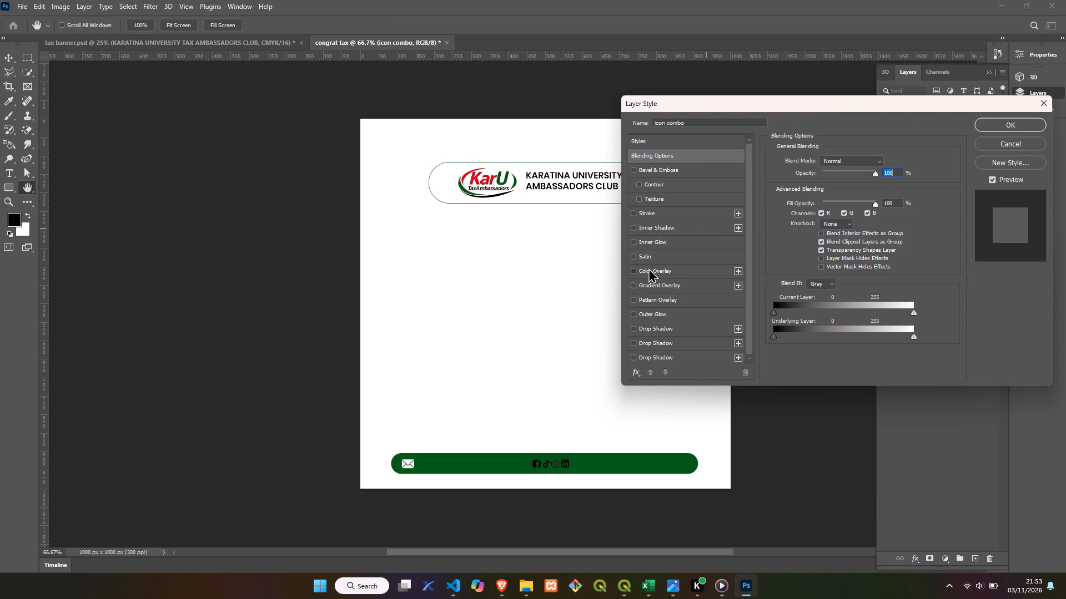
{"action": "left_click", "coordinate": [1028, 126]}
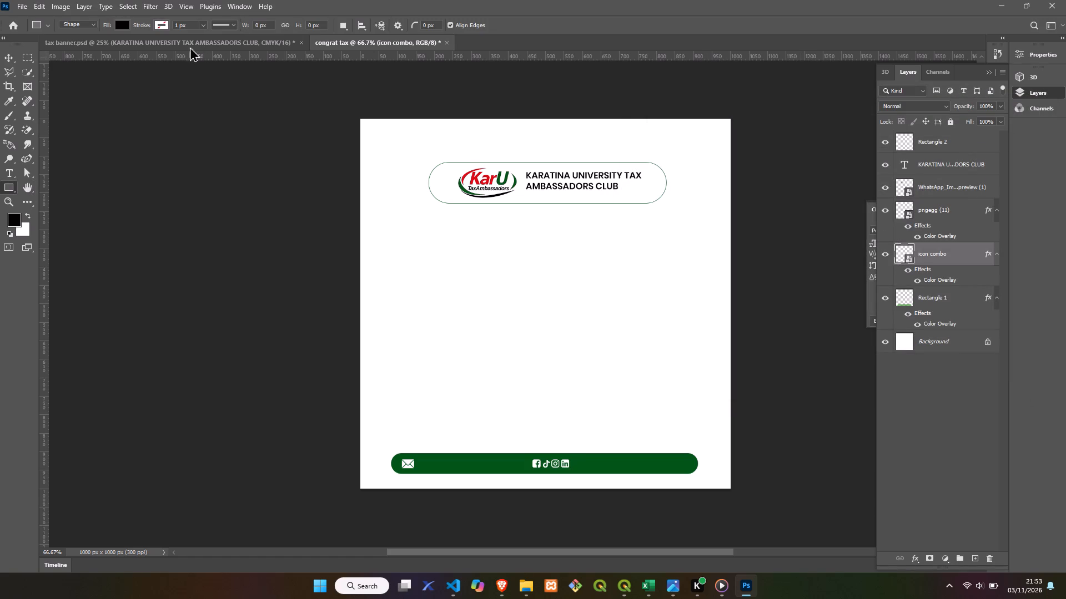
Copy the club's email address text beside the envelope icon in the tax banner.psd document.
{"action": "left_click", "coordinate": [193, 39]}
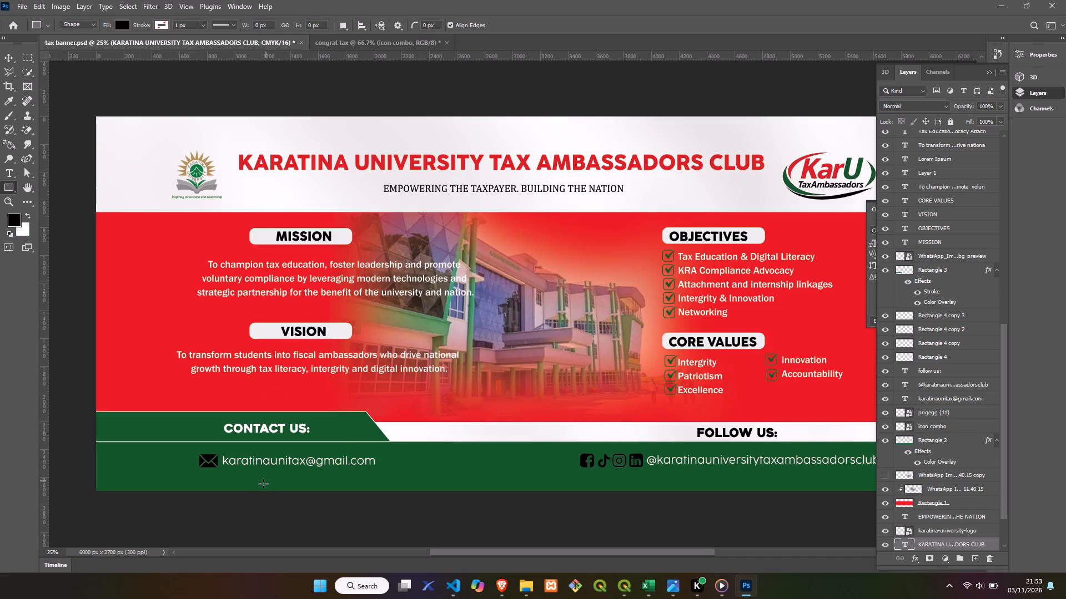
{"action": "left_click", "coordinate": [8, 172]}
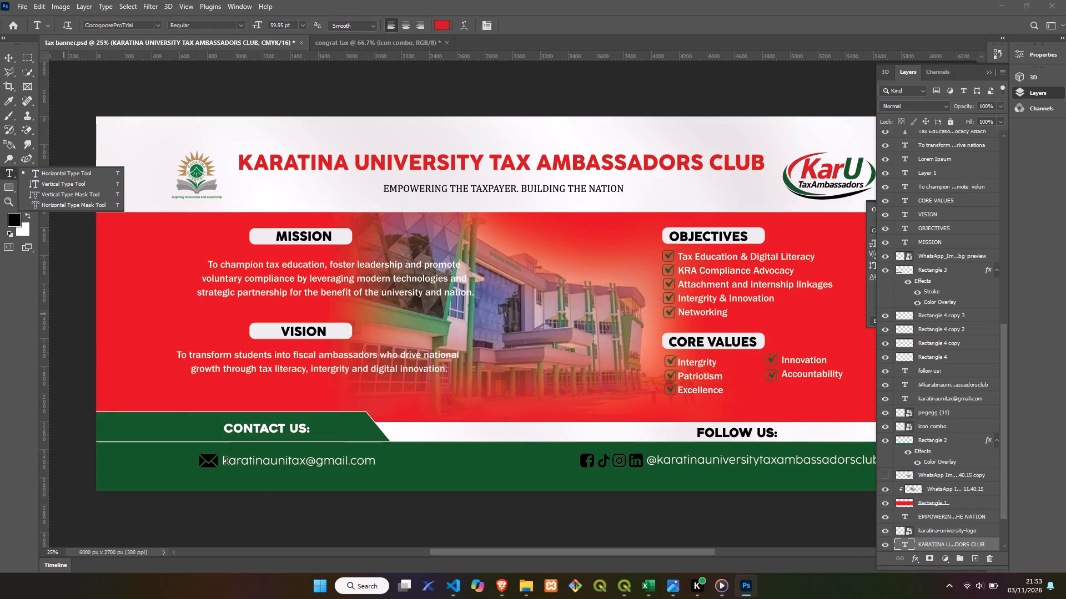
{"action": "left_click", "coordinate": [226, 463]}
{"action": "left_click", "coordinate": [223, 464]}
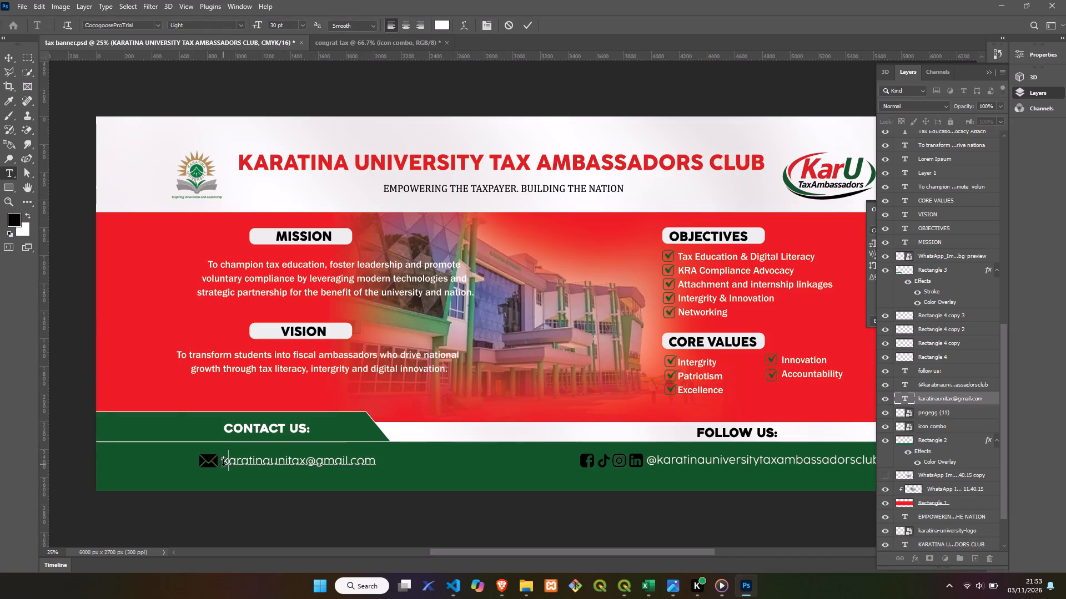
{"action": "left_click_drag", "start_coordinate": [223, 463], "coordinate": [388, 464]}
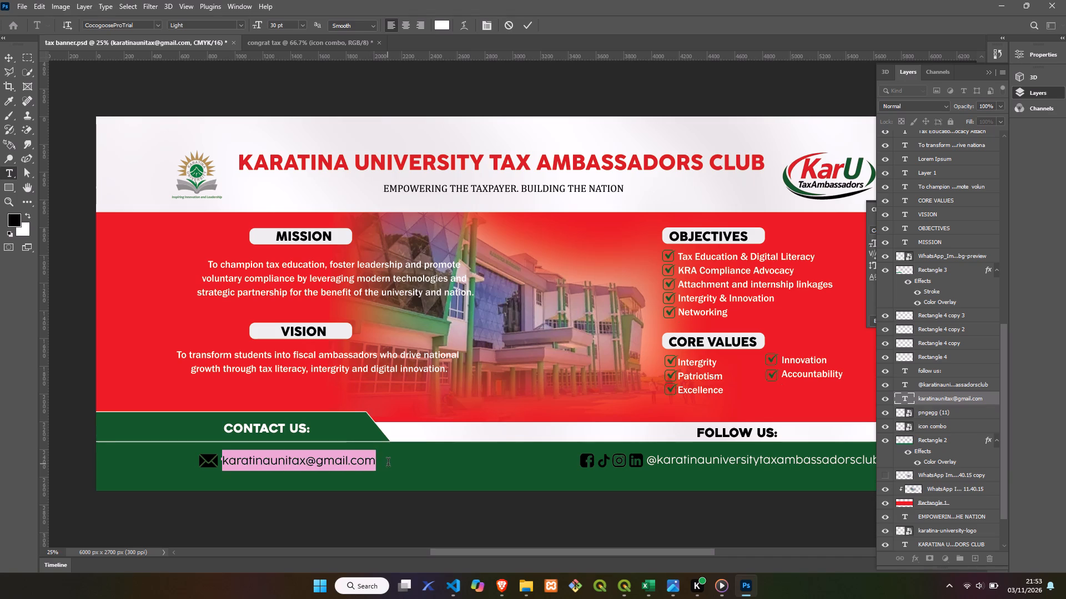
{"action": "left_click_drag", "start_coordinate": [388, 464], "coordinate": [388, 464]}
{"action": "right_click", "coordinate": [385, 461]}
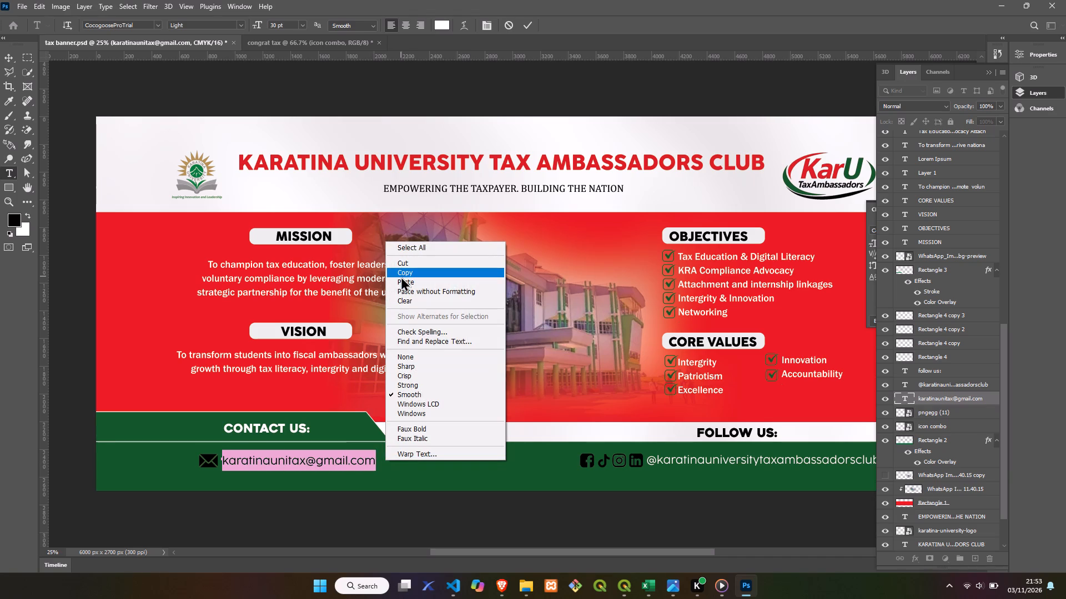
{"action": "left_click", "coordinate": [403, 272]}
Paste the copied email address as a new text layer on the green footer bar of the congrat tax document.
{"action": "left_click", "coordinate": [314, 39]}
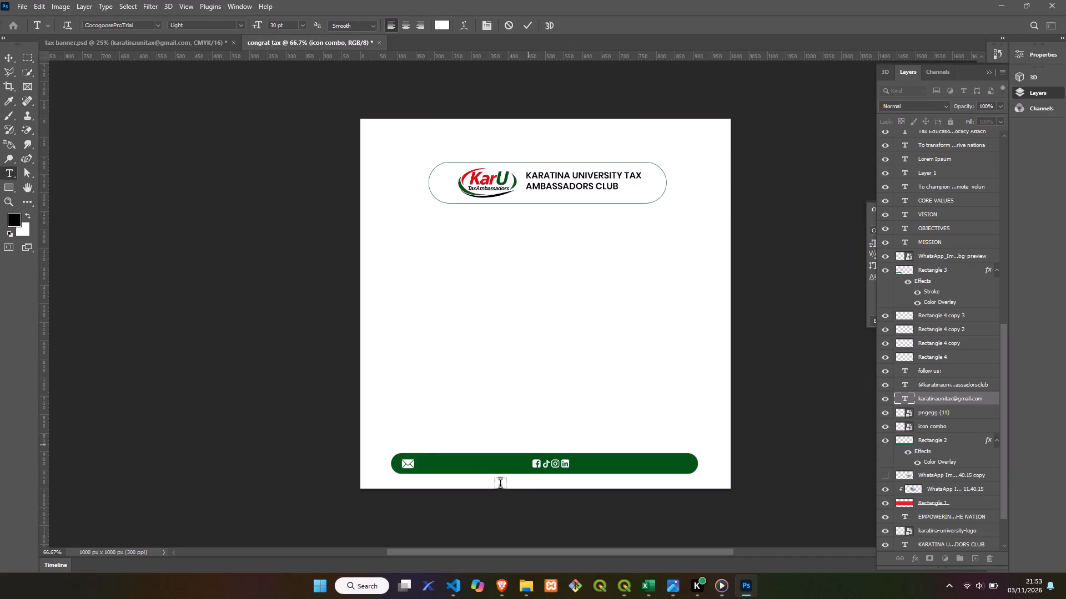
{"action": "left_click", "coordinate": [433, 470]}
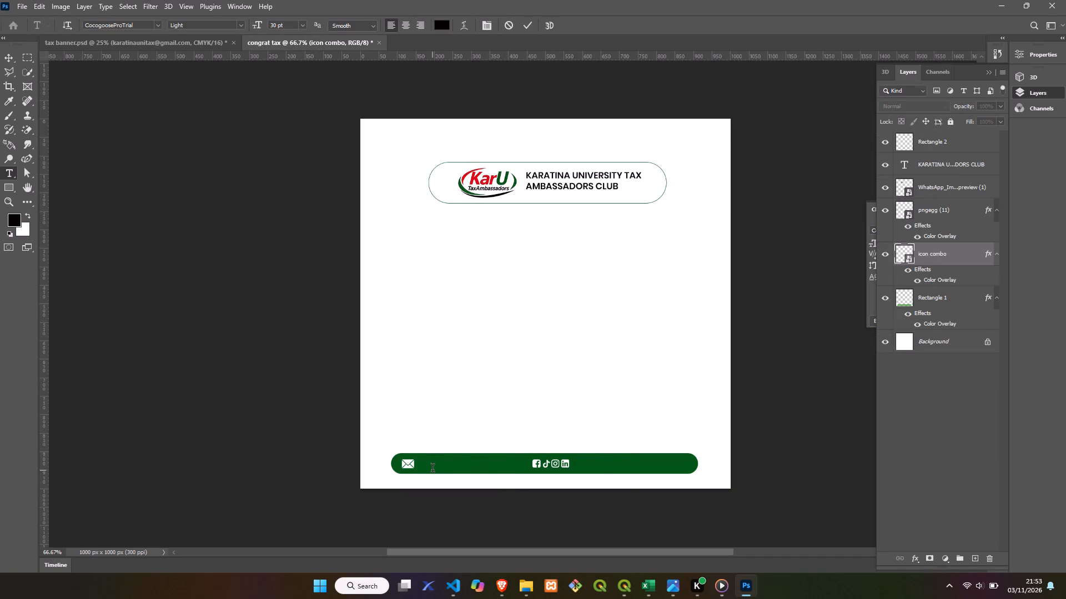
{"action": "key", "text": "BackSpace"}
{"action": "key", "text": "ctrl+v"}
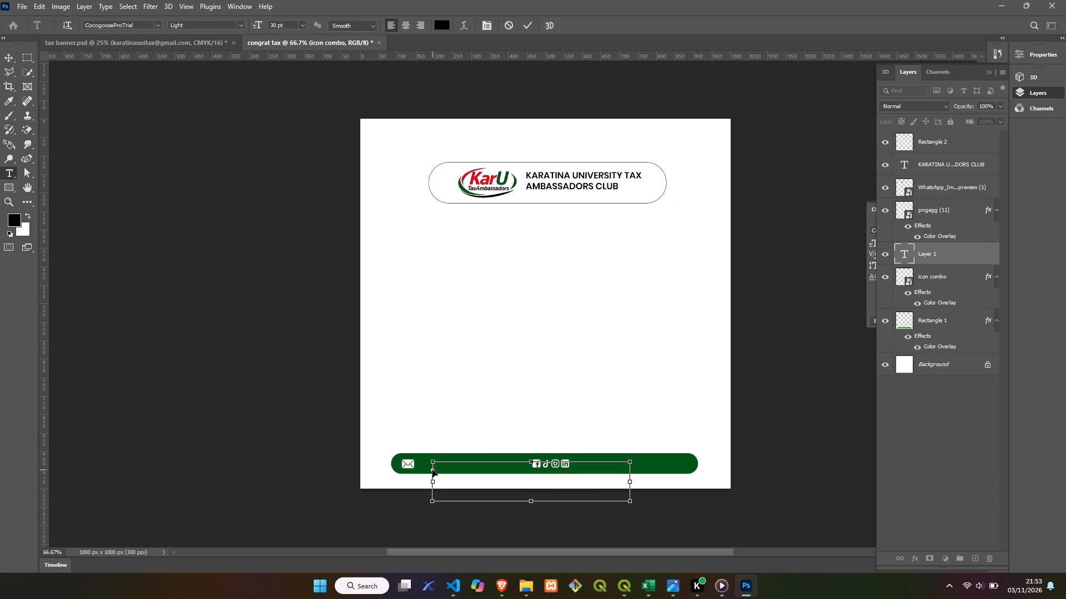
Set the whole pasted email address text to a font size of 8 pt.
{"action": "left_click_drag", "start_coordinate": [432, 469], "coordinate": [878, 460]}
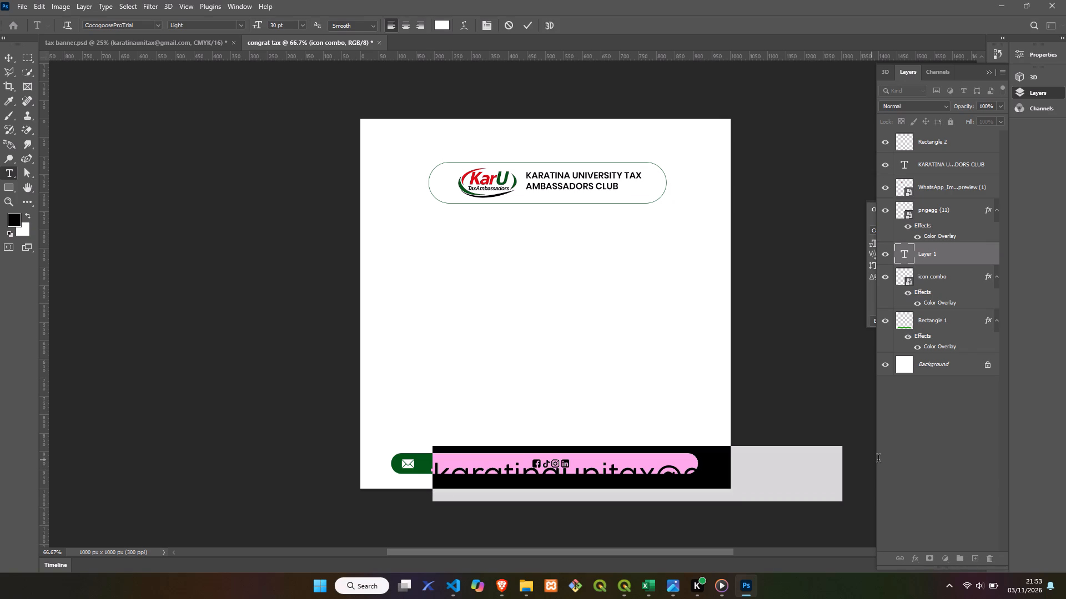
{"action": "left_click_drag", "start_coordinate": [878, 460], "coordinate": [898, 460]}
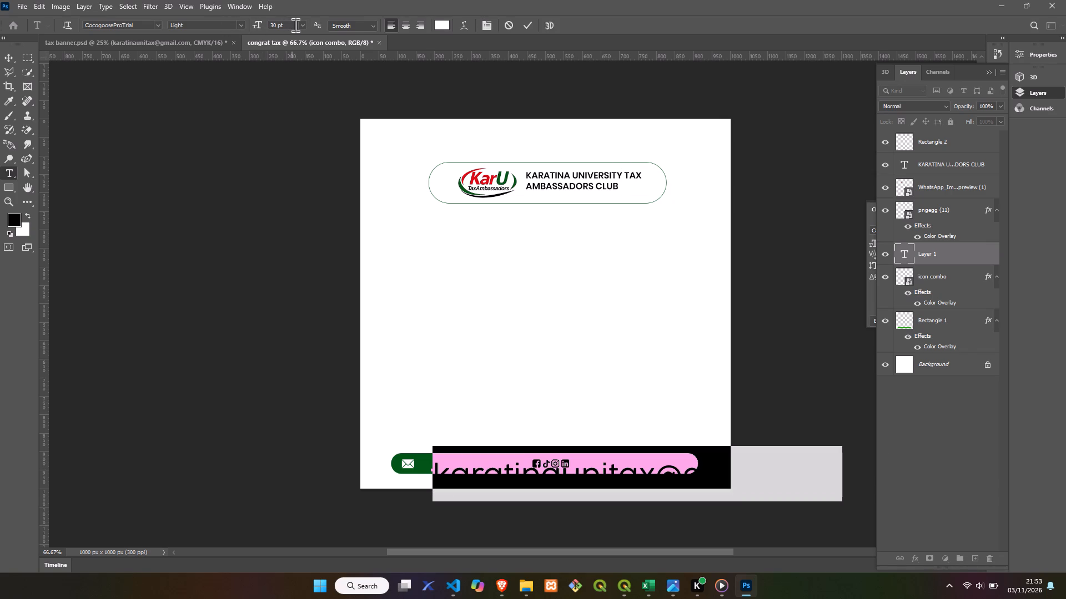
{"action": "left_click", "coordinate": [302, 23]}
{"action": "left_click", "coordinate": [291, 60]}
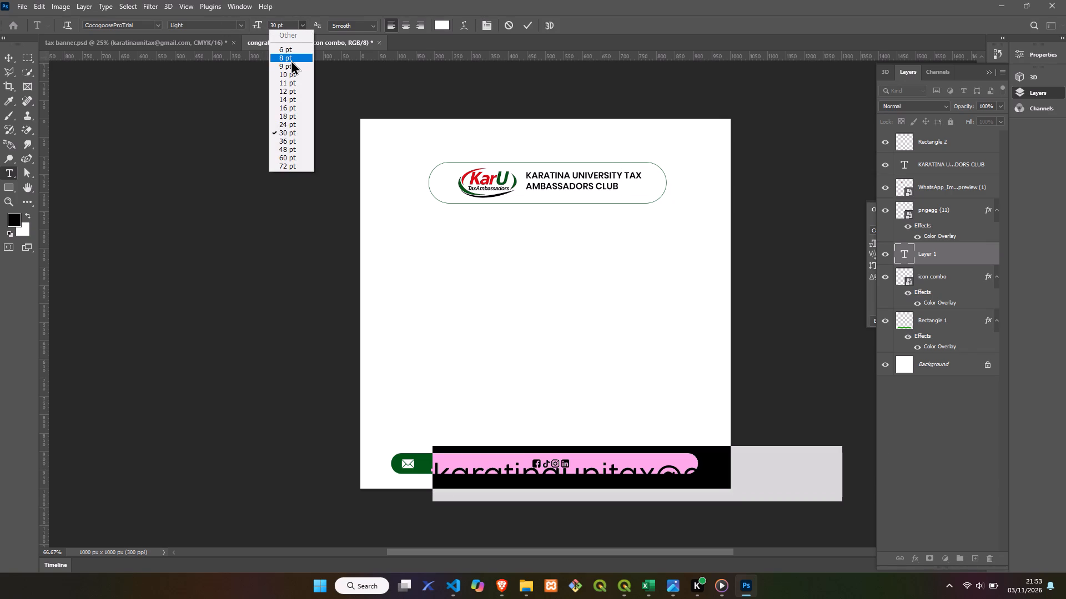
{"action": "left_click", "coordinate": [502, 471]}
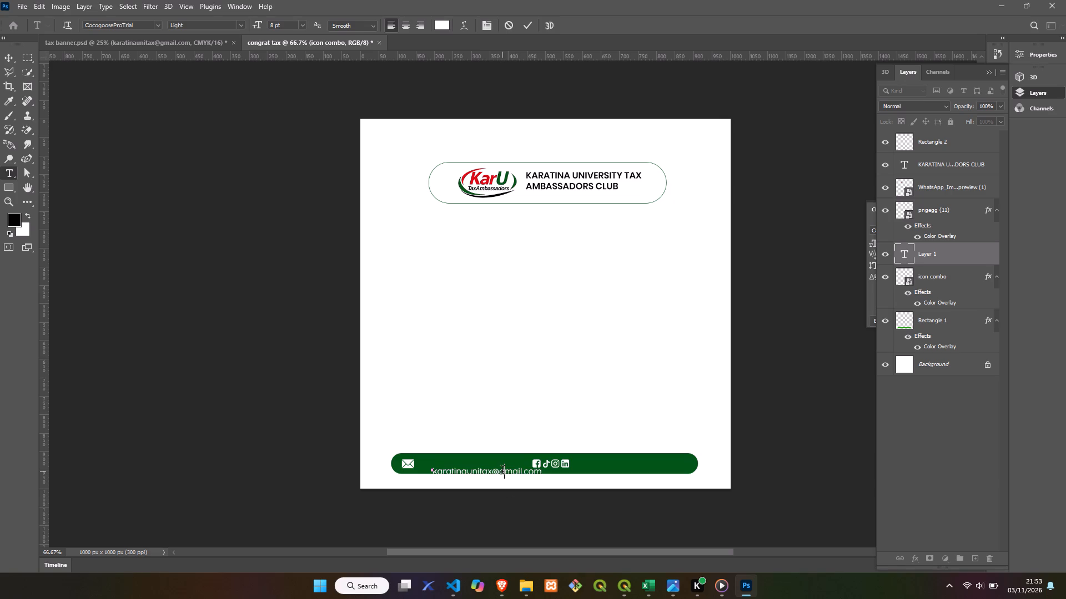
Move the white email address text onto the green footer bar, directly beside the envelope icon, and commit it.
{"action": "left_click_drag", "start_coordinate": [509, 501], "coordinate": [495, 494]}
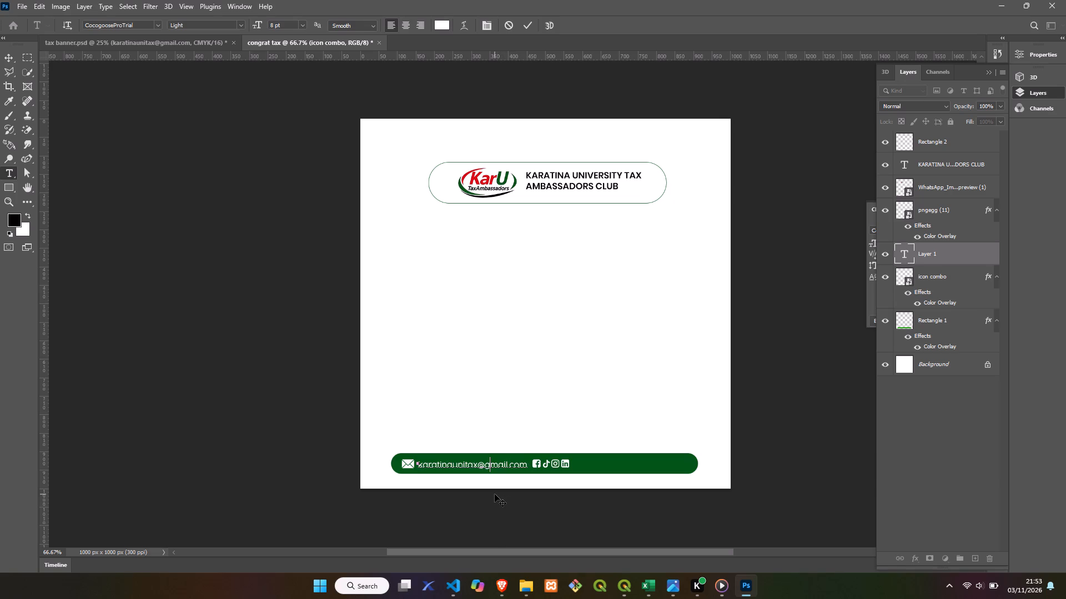
{"action": "left_click_drag", "start_coordinate": [495, 494], "coordinate": [493, 494]}
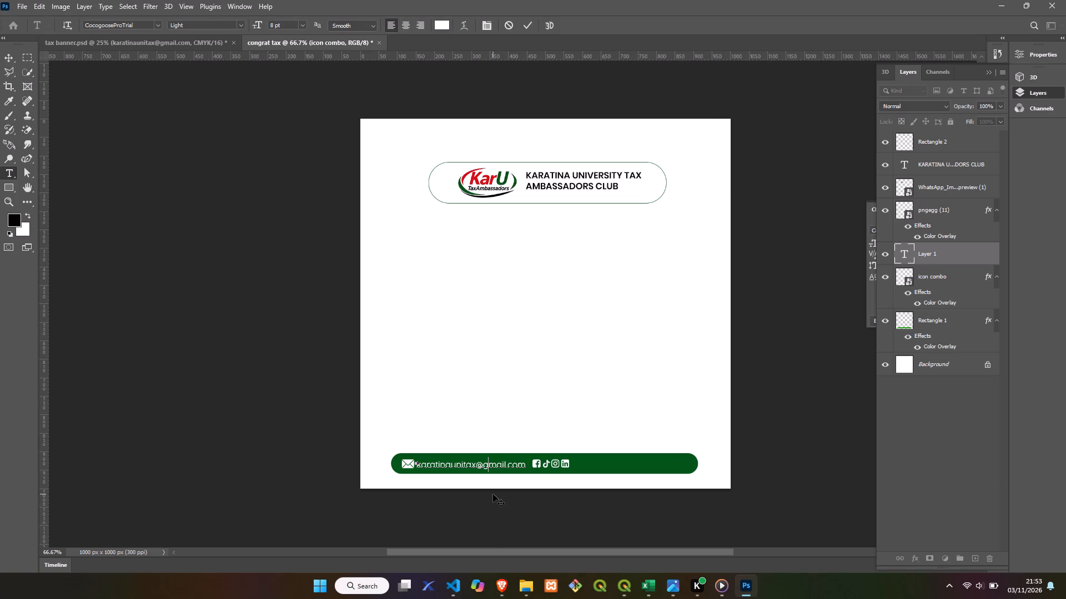
{"action": "left_click_drag", "start_coordinate": [493, 494], "coordinate": [492, 493]}
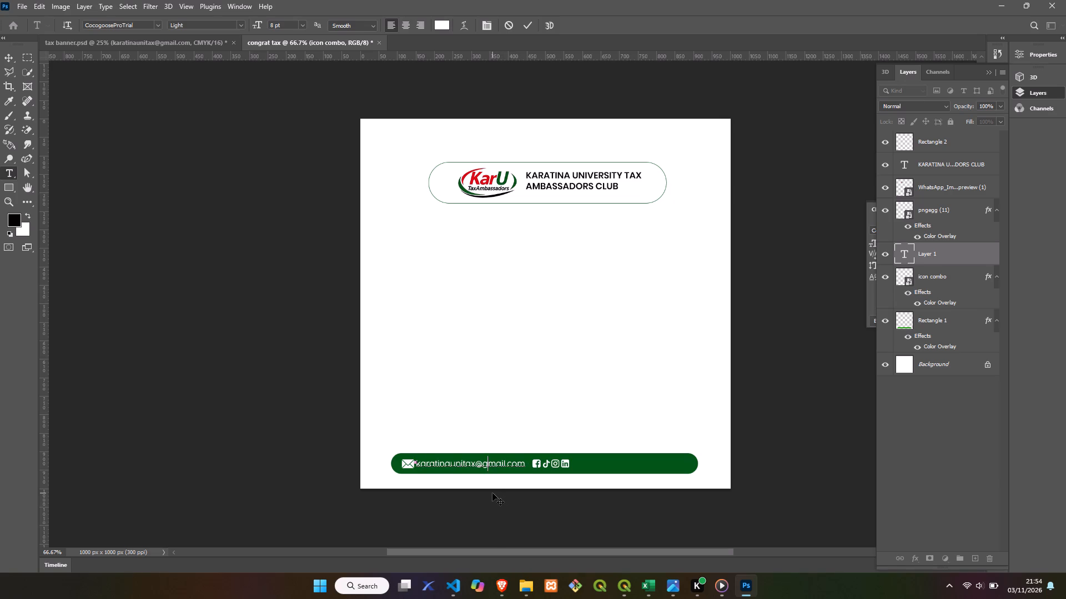
{"action": "left_click_drag", "start_coordinate": [492, 493], "coordinate": [493, 493]}
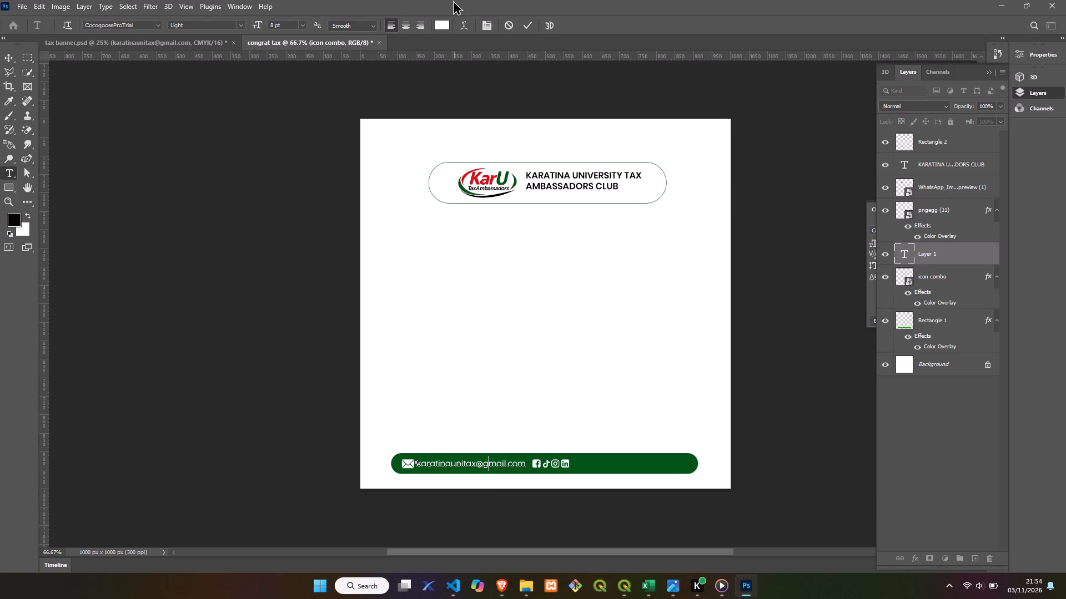
{"action": "left_click", "coordinate": [530, 27]}
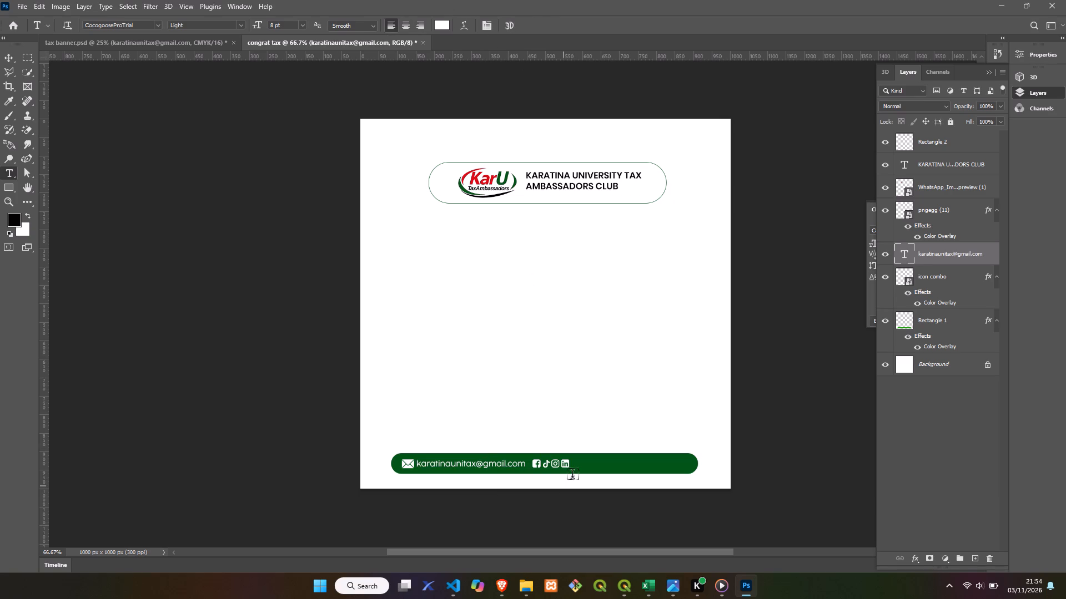
{"action": "left_click", "coordinate": [138, 42]}
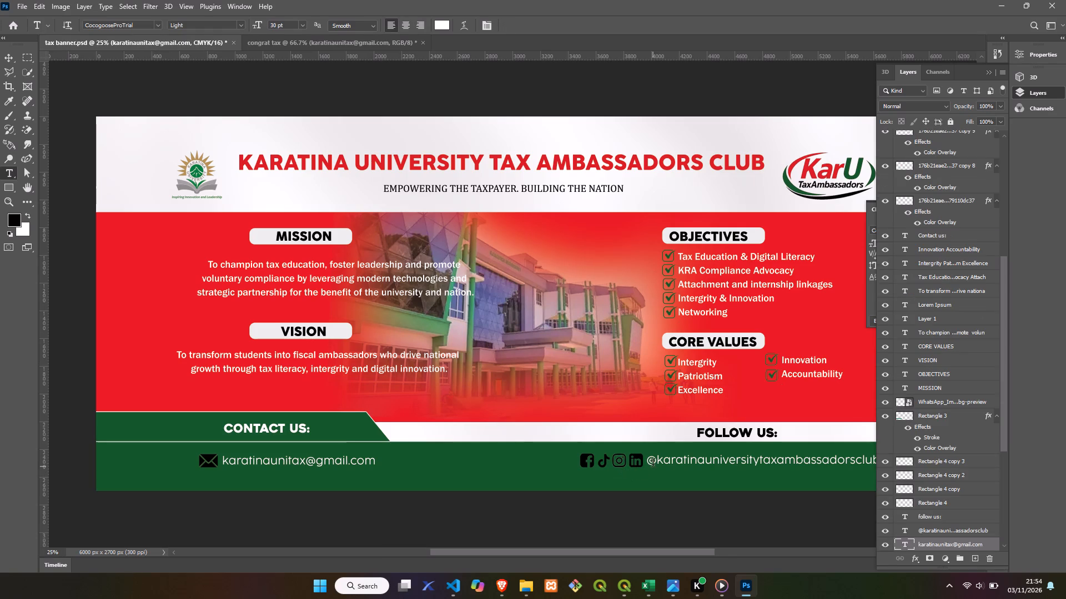
{"action": "left_click_drag", "start_coordinate": [649, 463], "coordinate": [909, 445]}
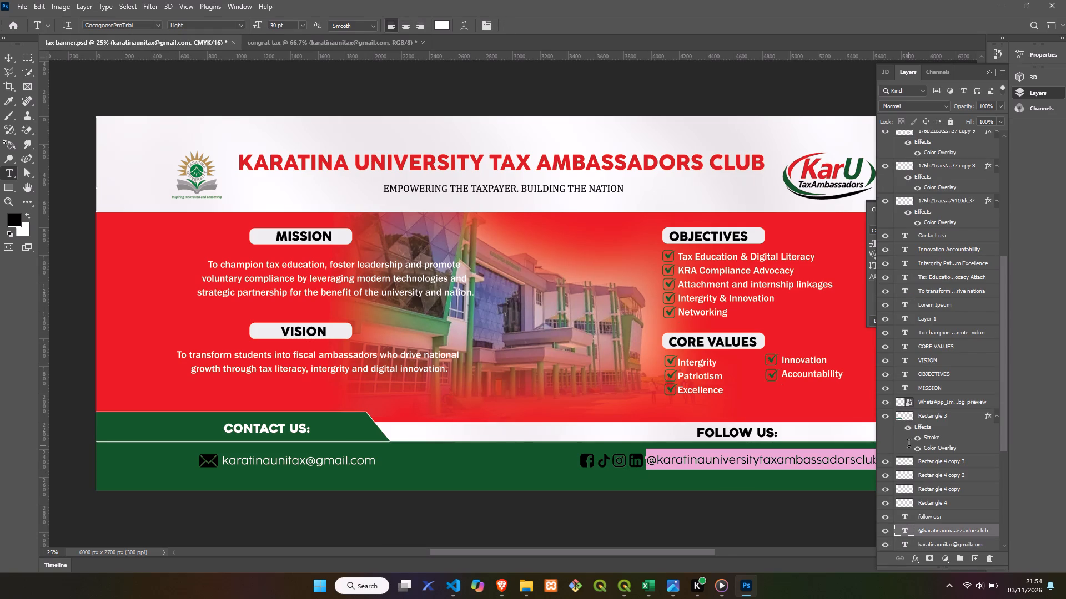
{"action": "left_click_drag", "start_coordinate": [909, 445], "coordinate": [901, 446]}
{"action": "right_click", "coordinate": [786, 471]}
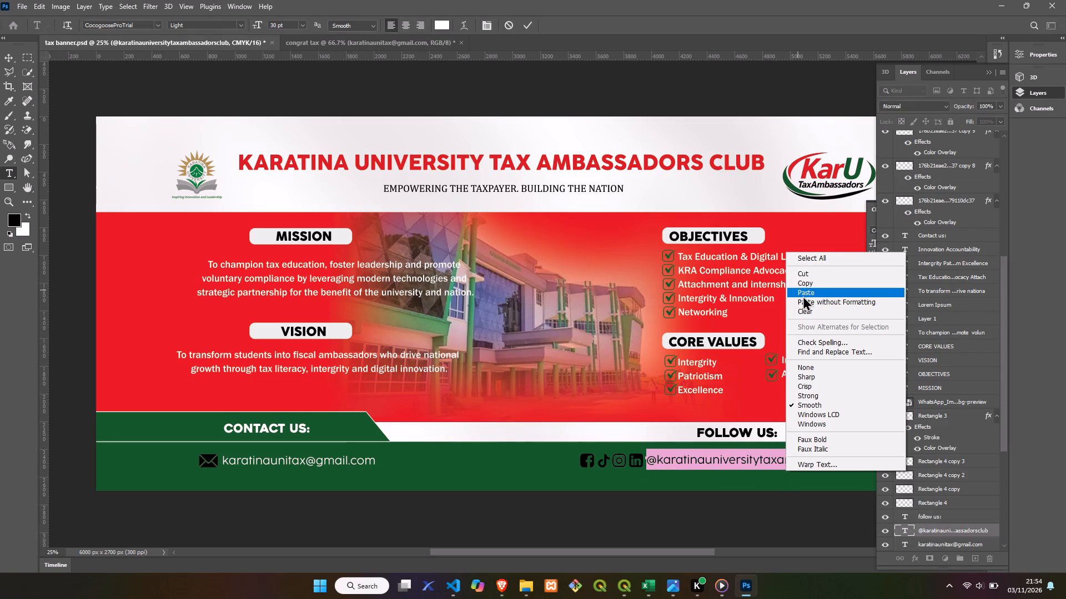
{"action": "left_click", "coordinate": [803, 281]}
{"action": "left_click", "coordinate": [416, 43]}
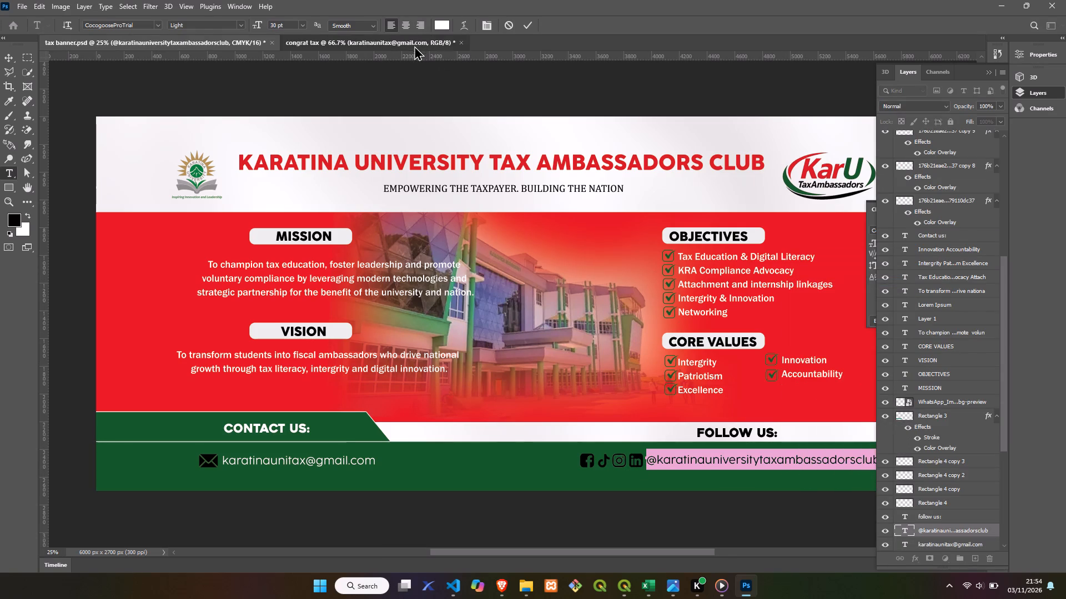
{"action": "left_click", "coordinate": [593, 465]}
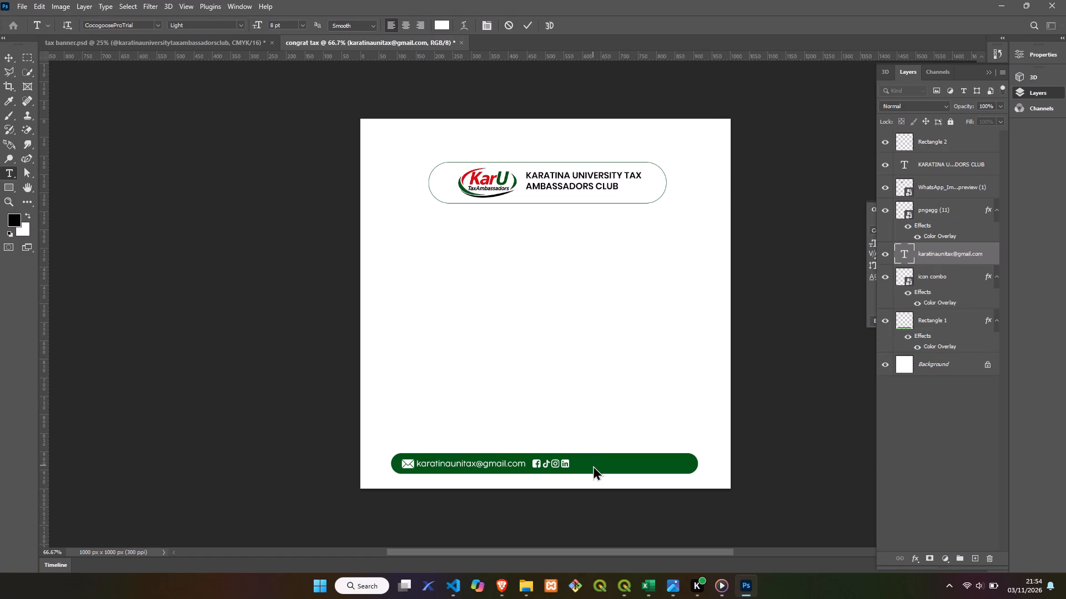
{"action": "key", "text": "BackSpace"}
{"action": "key", "text": "ctrl+v"}
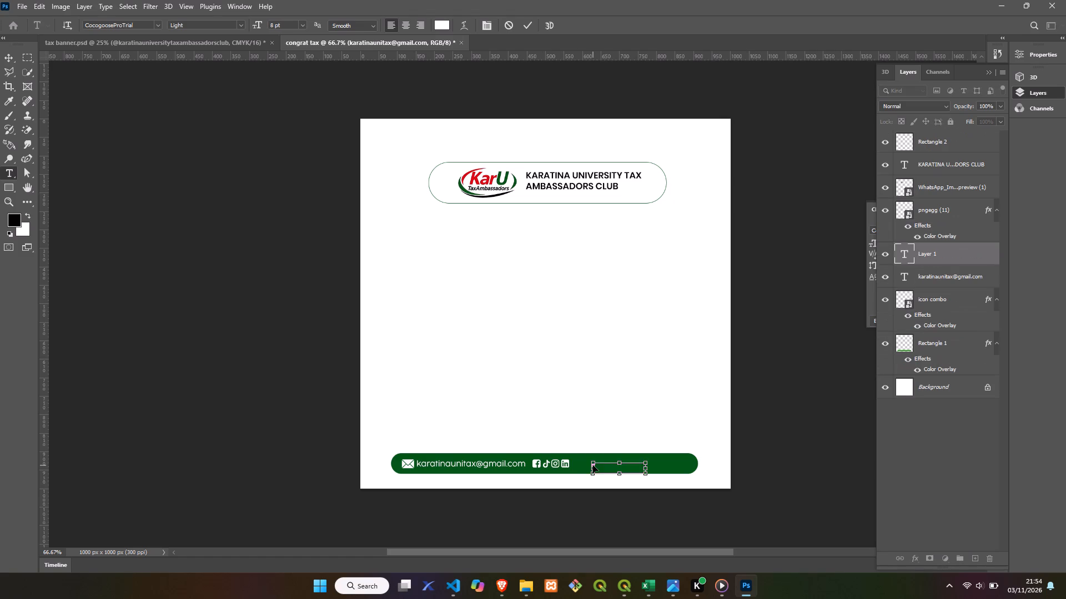
Move the pasted social media handle up into the poster's blank area and set all of its text to 6 pt.
{"action": "left_click_drag", "start_coordinate": [591, 455], "coordinate": [623, 465]}
{"action": "left_click_drag", "start_coordinate": [623, 465], "coordinate": [460, 334]}
{"action": "left_click_drag", "start_coordinate": [463, 354], "coordinate": [847, 351]}
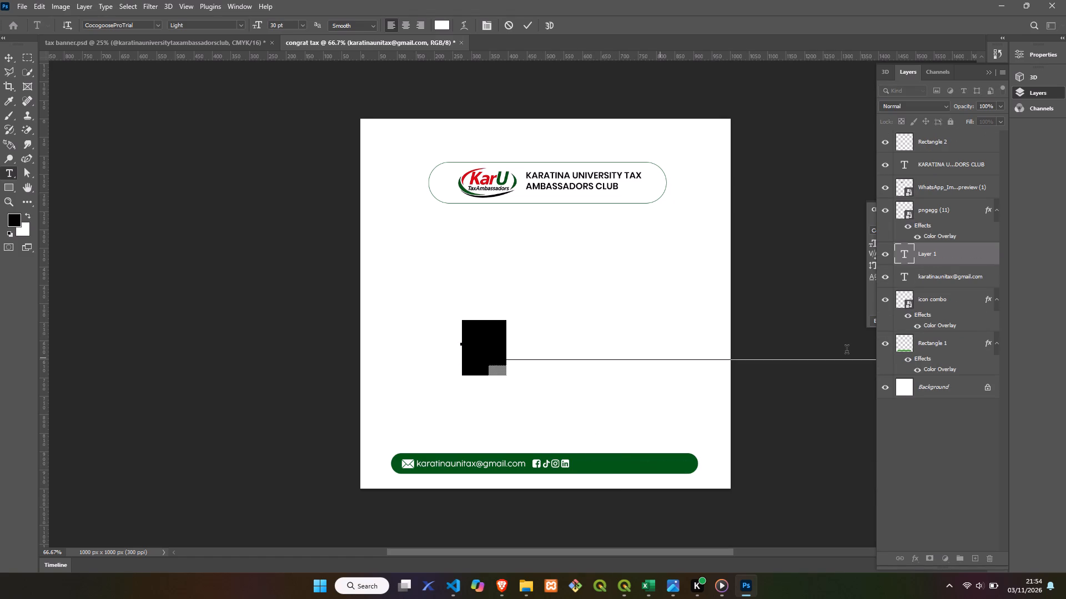
{"action": "left_click_drag", "start_coordinate": [847, 351], "coordinate": [1065, 383]}
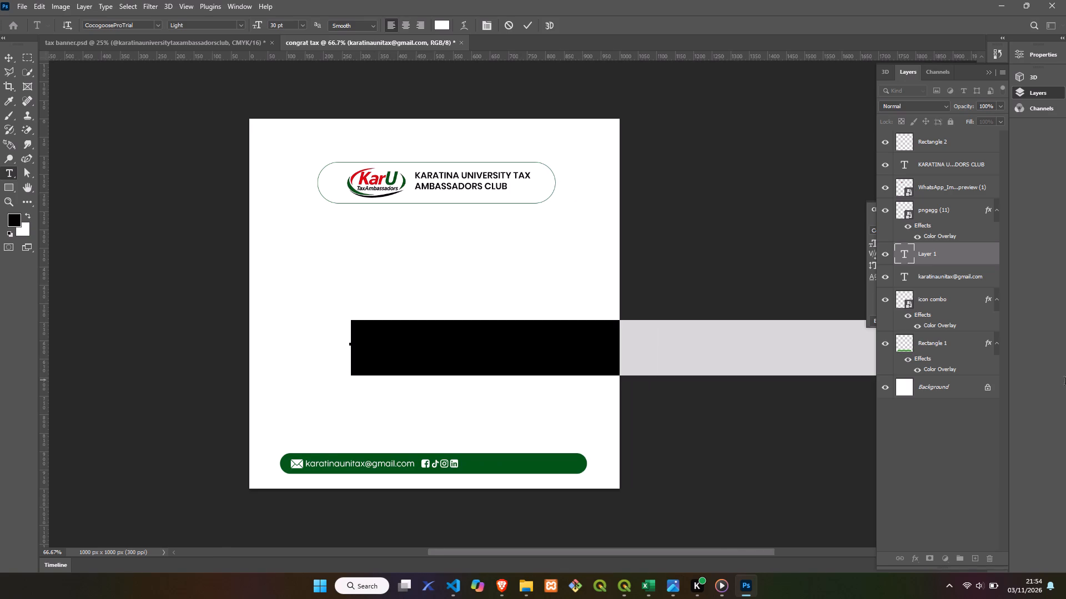
{"action": "left_click_drag", "start_coordinate": [1065, 383], "coordinate": [1054, 410]}
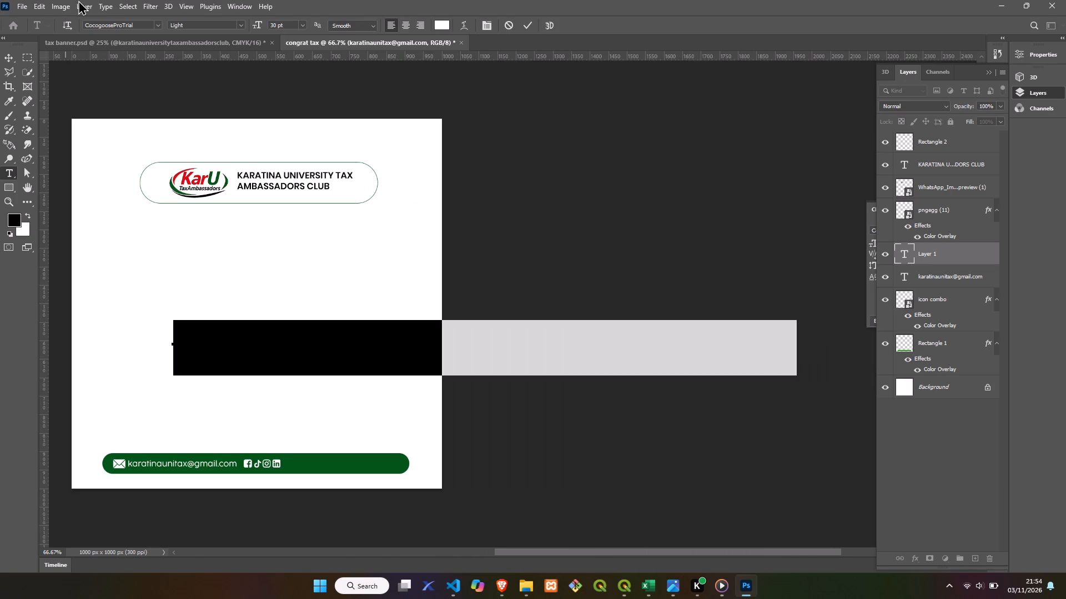
{"action": "left_click", "coordinate": [305, 23]}
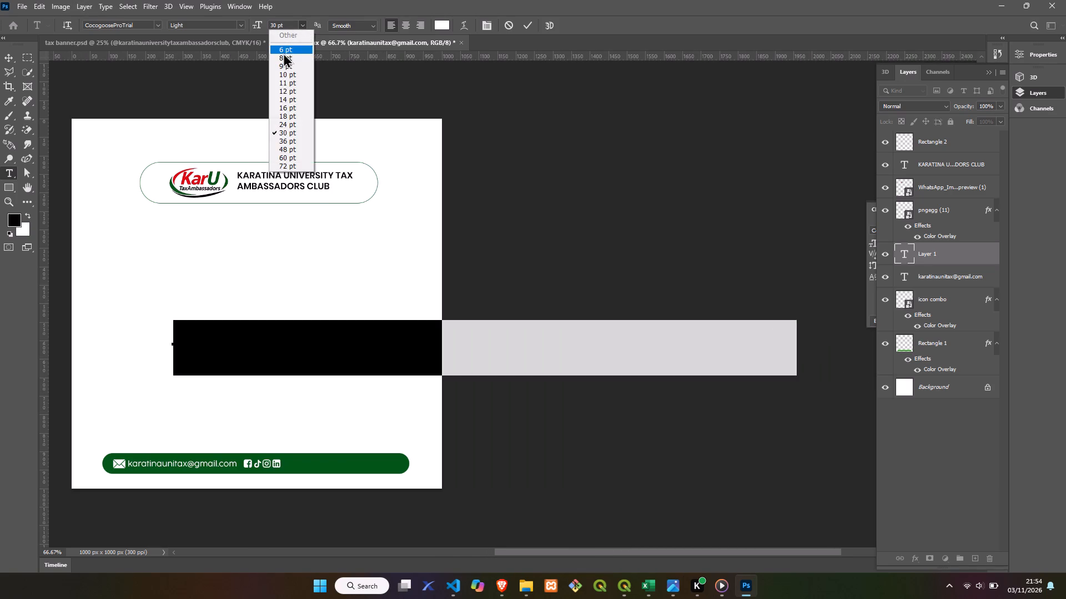
{"action": "left_click", "coordinate": [285, 47]}
{"action": "left_click", "coordinate": [235, 348]}
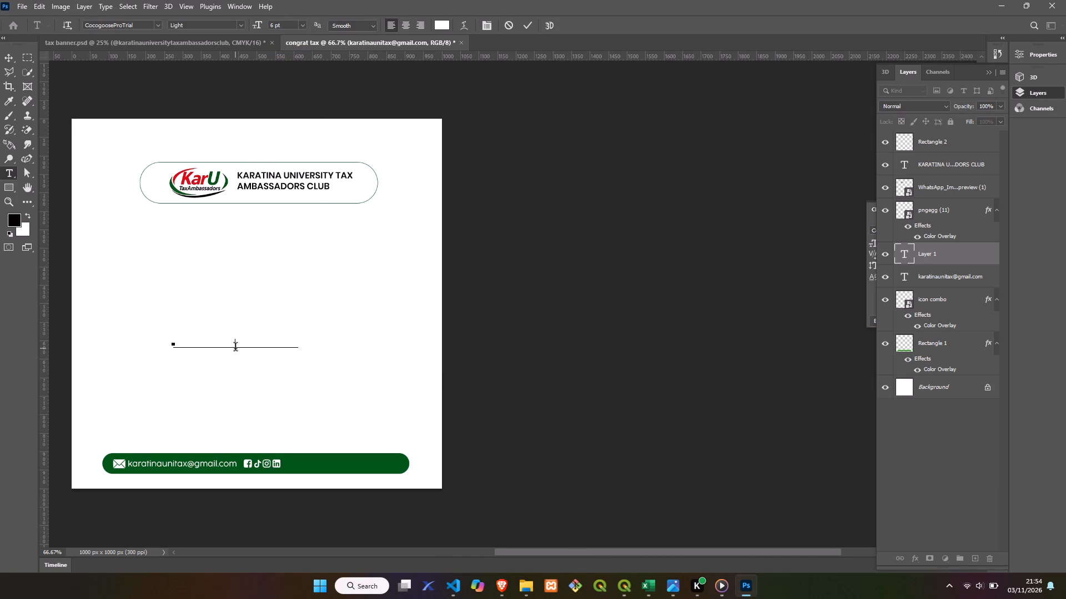
Move the social media handle onto the green footer bar, directly after the LinkedIn icon, and commit the text.
{"action": "left_click_drag", "start_coordinate": [270, 398], "coordinate": [366, 512]}
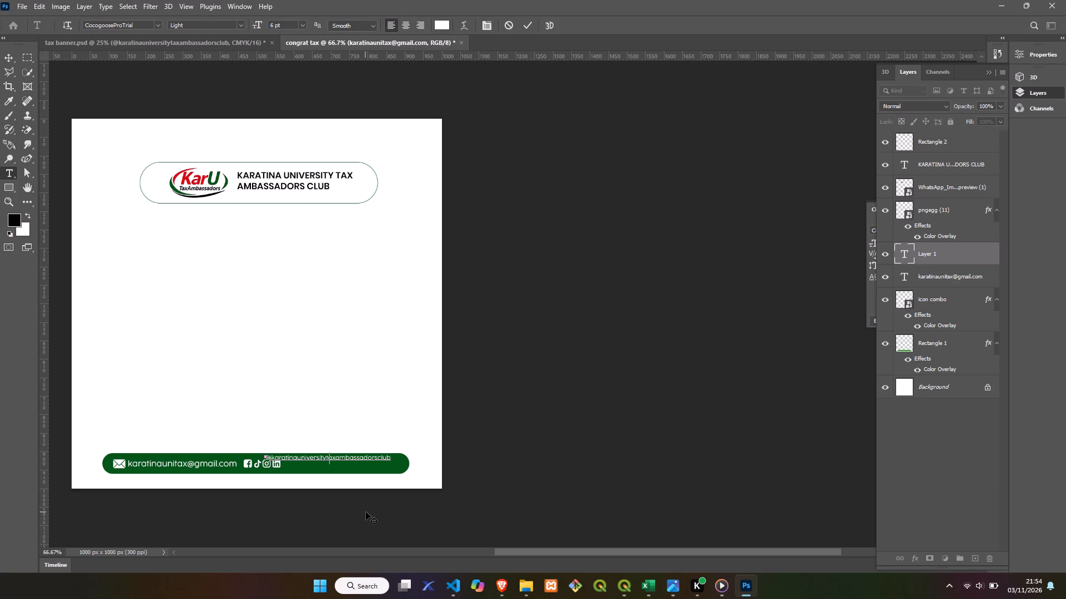
{"action": "left_click_drag", "start_coordinate": [366, 512], "coordinate": [376, 518]}
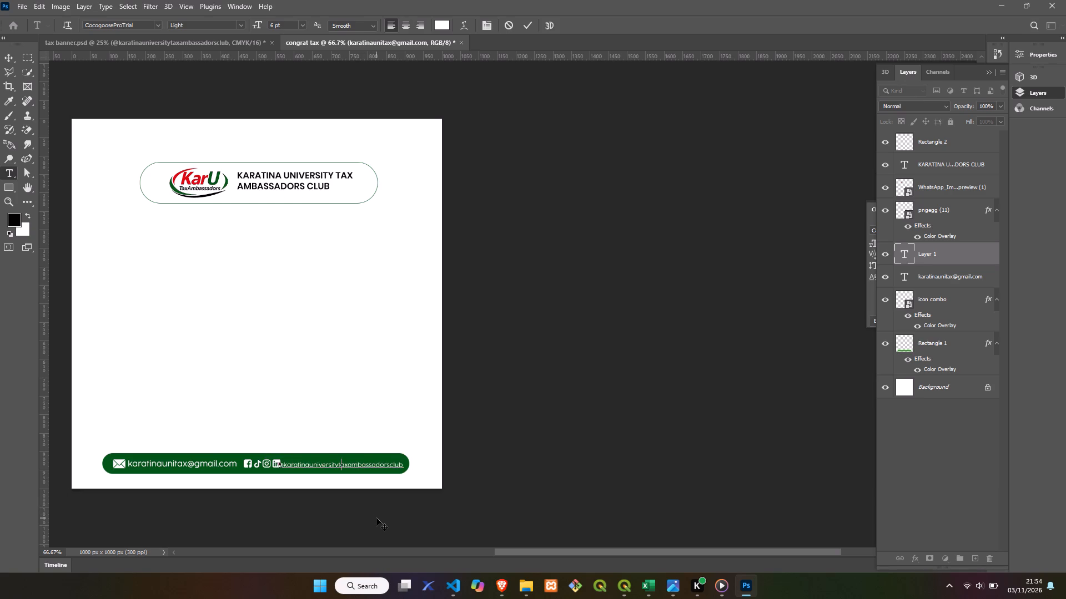
{"action": "left_click_drag", "start_coordinate": [376, 518], "coordinate": [379, 518]}
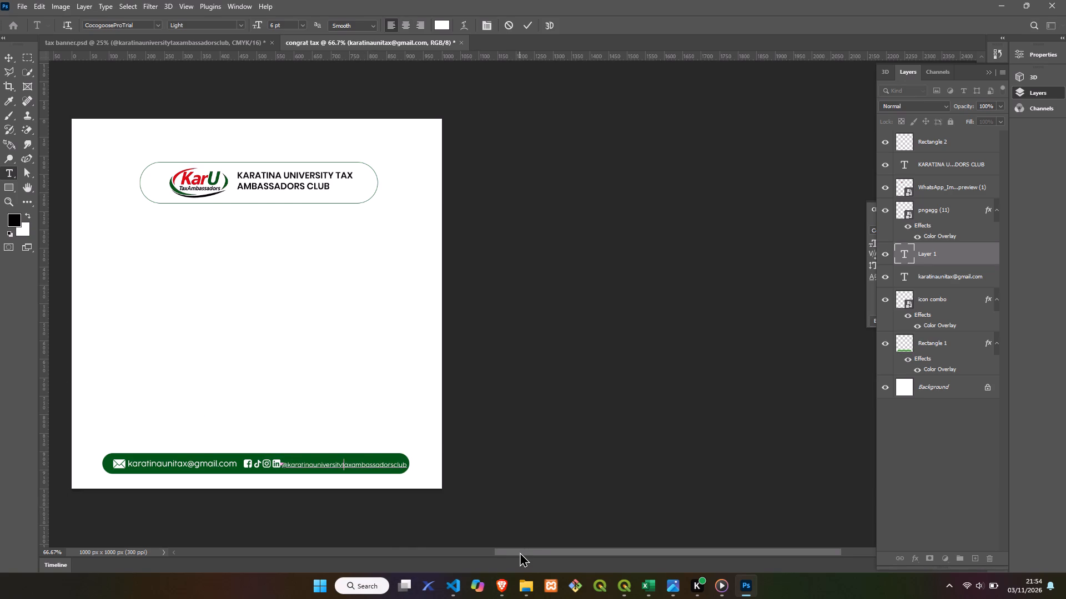
{"action": "left_click_drag", "start_coordinate": [520, 552], "coordinate": [422, 537]}
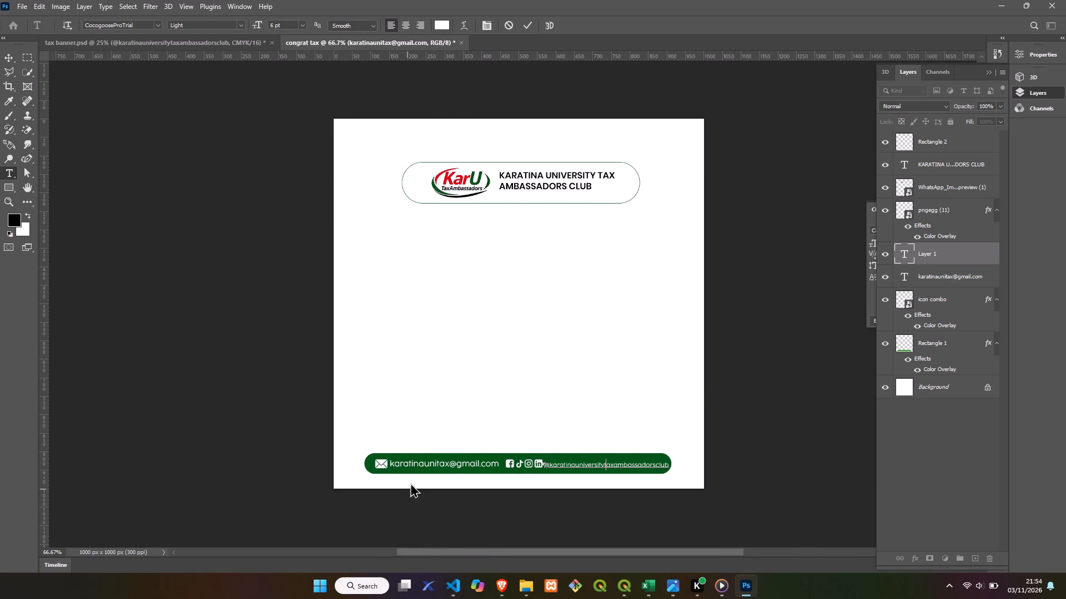
{"action": "left_click", "coordinate": [525, 26]}
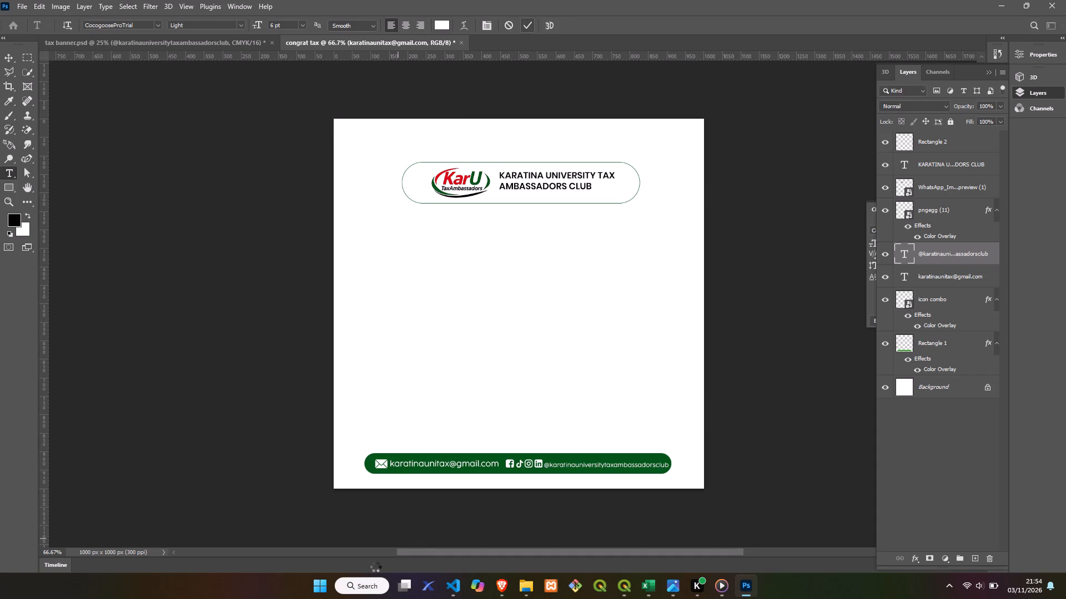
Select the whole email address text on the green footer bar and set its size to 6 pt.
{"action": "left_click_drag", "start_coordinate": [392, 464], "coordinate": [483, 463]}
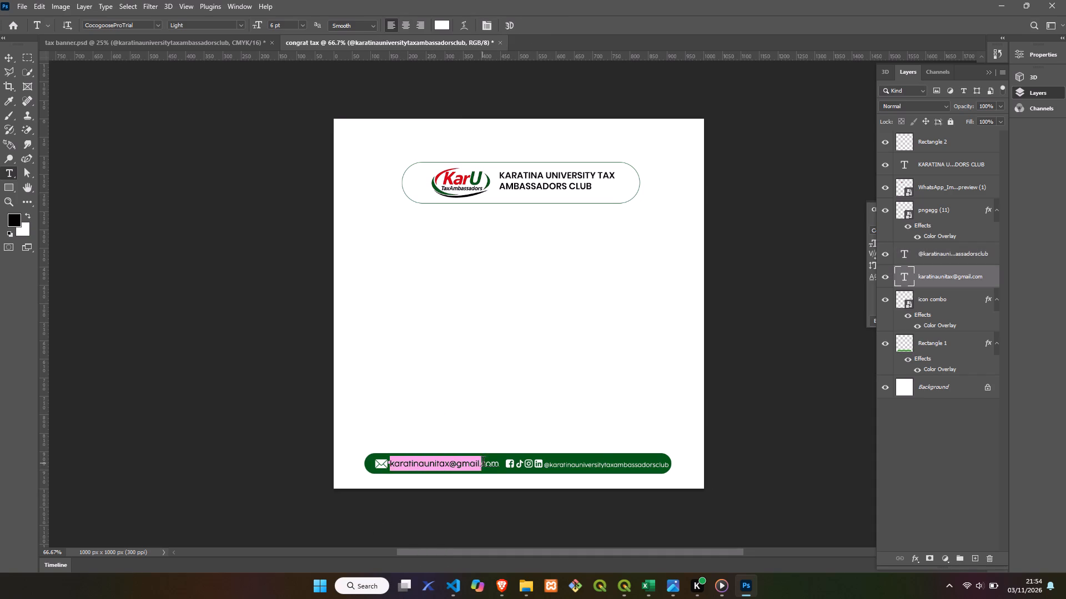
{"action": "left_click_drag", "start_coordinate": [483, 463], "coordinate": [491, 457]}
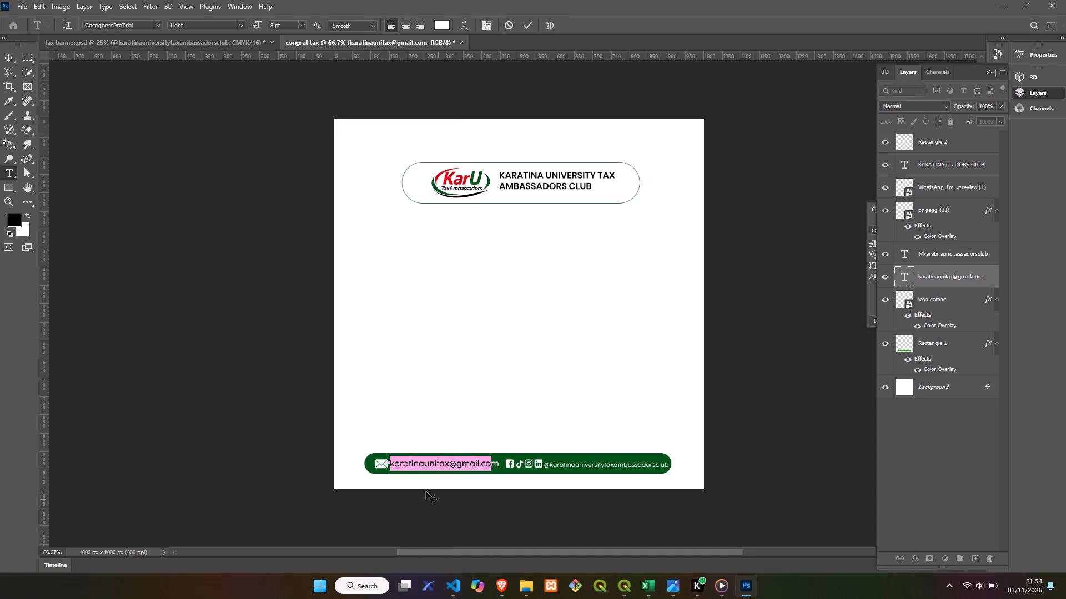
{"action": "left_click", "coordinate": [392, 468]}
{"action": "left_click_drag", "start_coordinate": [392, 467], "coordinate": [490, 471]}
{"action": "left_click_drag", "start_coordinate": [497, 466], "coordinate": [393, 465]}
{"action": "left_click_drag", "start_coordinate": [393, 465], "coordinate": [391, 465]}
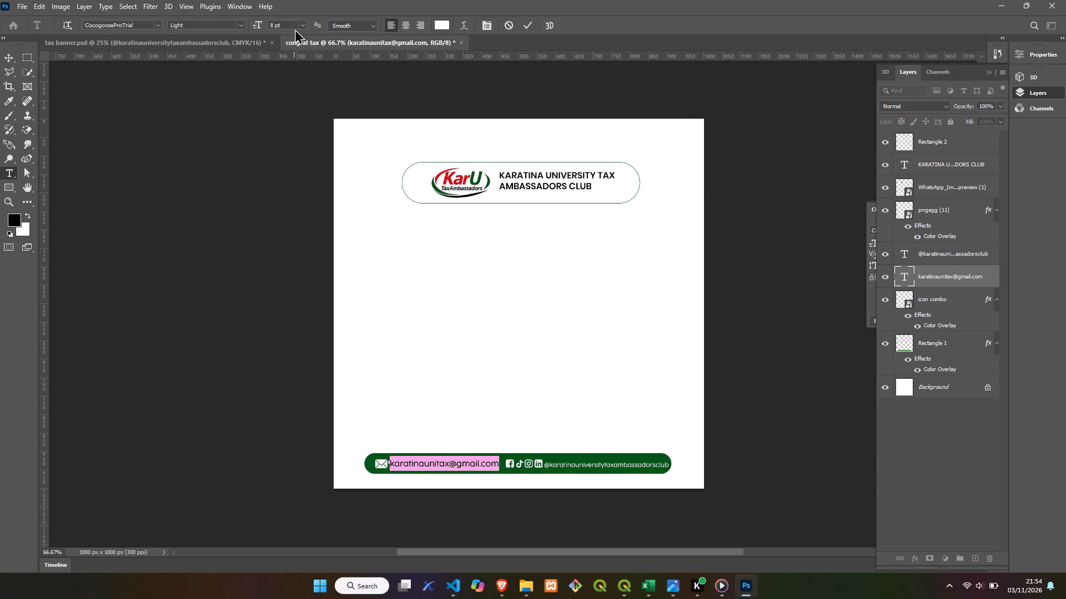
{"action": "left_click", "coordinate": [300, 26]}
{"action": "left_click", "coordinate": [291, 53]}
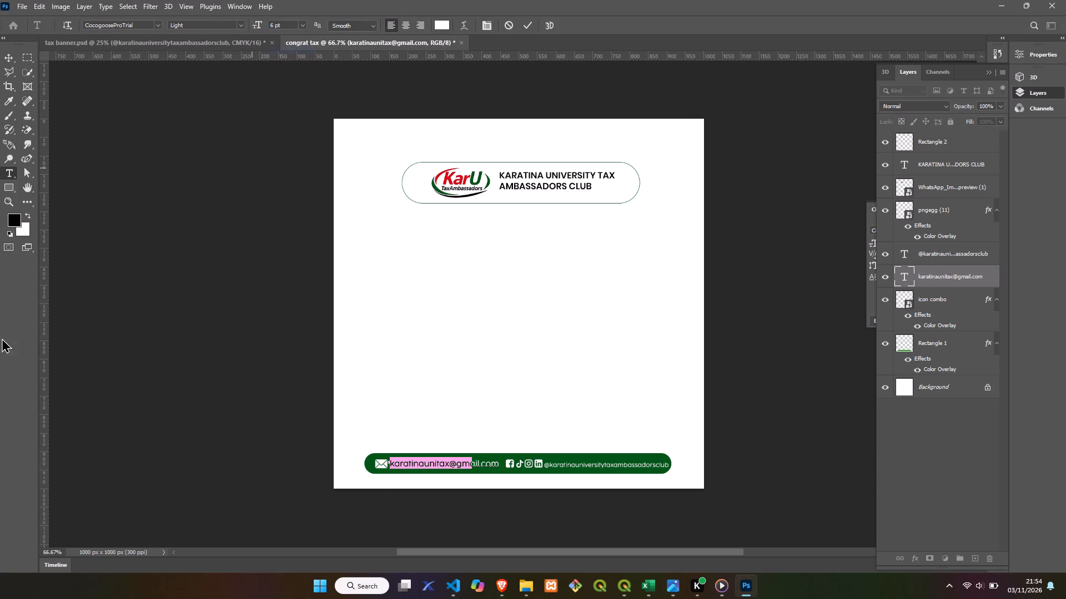
Shift the email address text slightly lower on the footer bar, keeping it beside the envelope icon.
{"action": "left_click", "coordinate": [429, 466]}
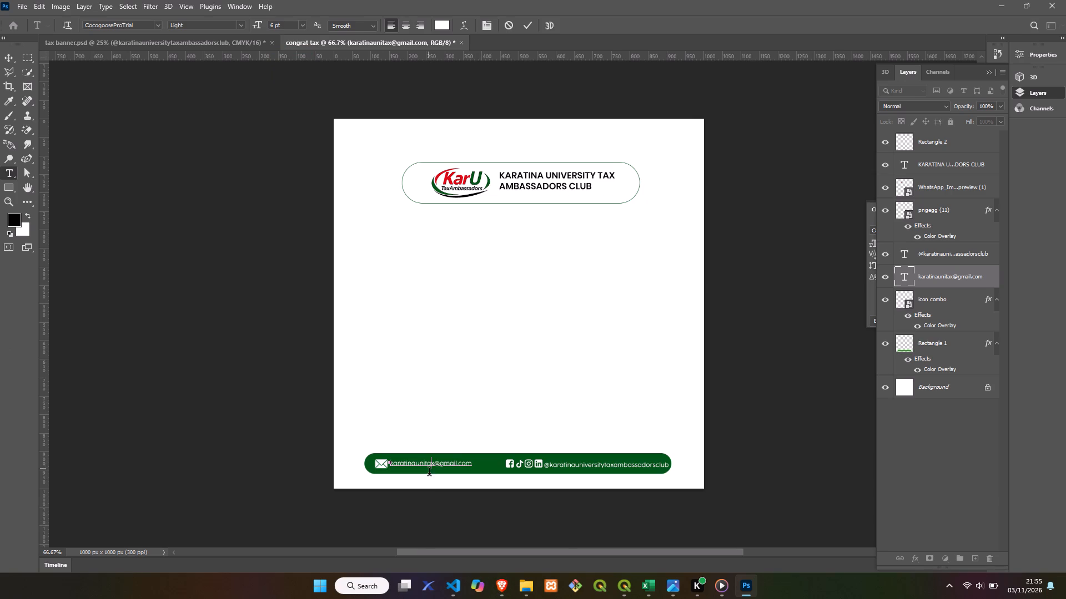
{"action": "left_click", "coordinate": [437, 492]}
{"action": "left_click", "coordinate": [441, 465]}
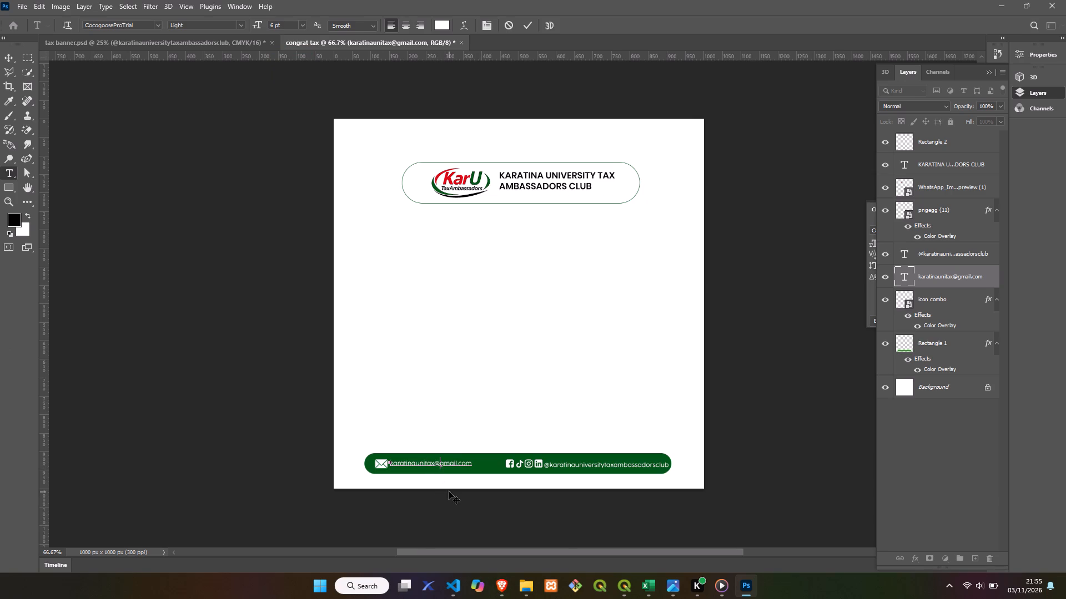
{"action": "left_click", "coordinate": [449, 489]}
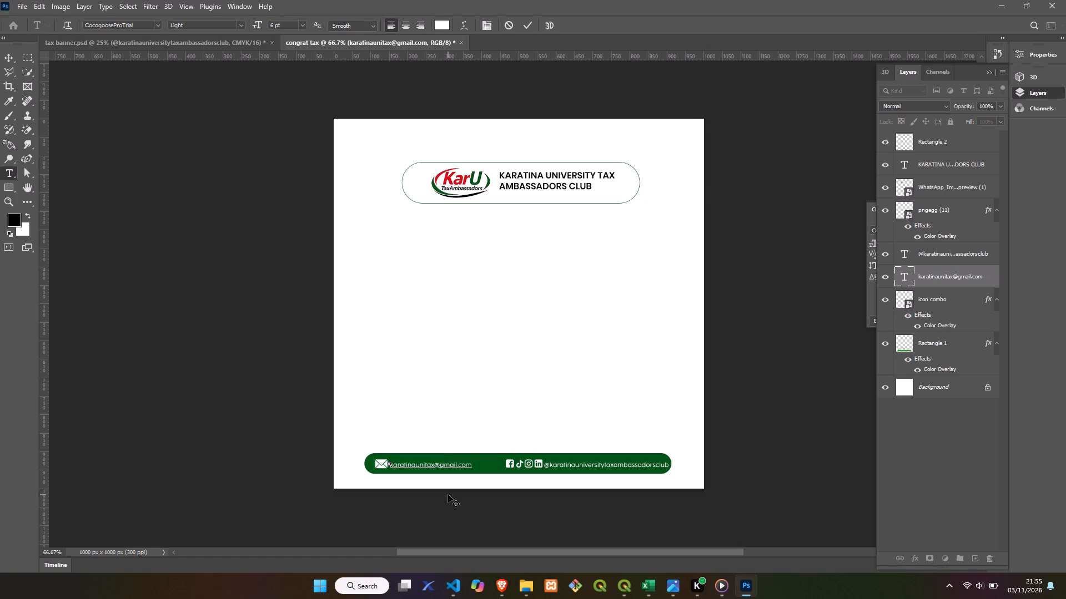
{"action": "key", "text": "Right"}
{"action": "key", "text": "Right"}
{"action": "key", "text": "Up"}
Set the size of the whole email address text to 7 pt and commit it.
{"action": "left_click_drag", "start_coordinate": [391, 467], "coordinate": [488, 457]}
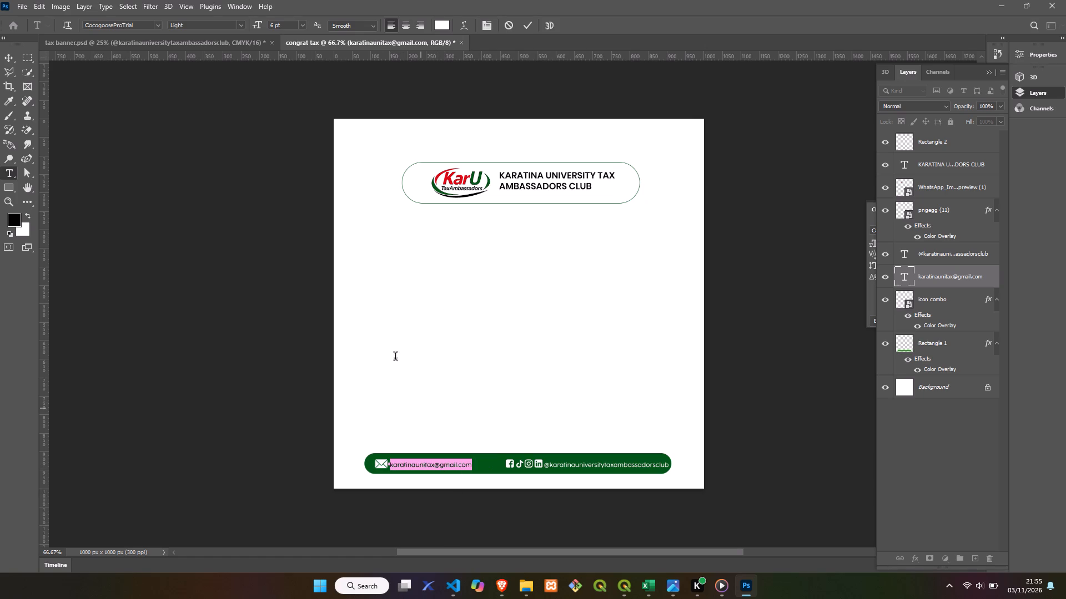
{"action": "left_click", "coordinate": [274, 27]}
{"action": "key", "text": "BackSpace"}
{"action": "key", "text": "BackSpace"}
{"action": "key", "text": "BackSpace"}
{"action": "key", "text": "BackSpace"}
{"action": "key", "text": "BackSpace"}
{"action": "key", "text": "BackSpace"}
{"action": "key", "text": "BackSpace"}
{"action": "key", "text": "BackSpace"}
{"action": "key", "text": "BackSpace"}
{"action": "key", "text": "BackSpace"}
{"action": "key", "text": "BackSpace"}
{"action": "key", "text": "7"}
{"action": "left_click", "coordinate": [527, 24]}
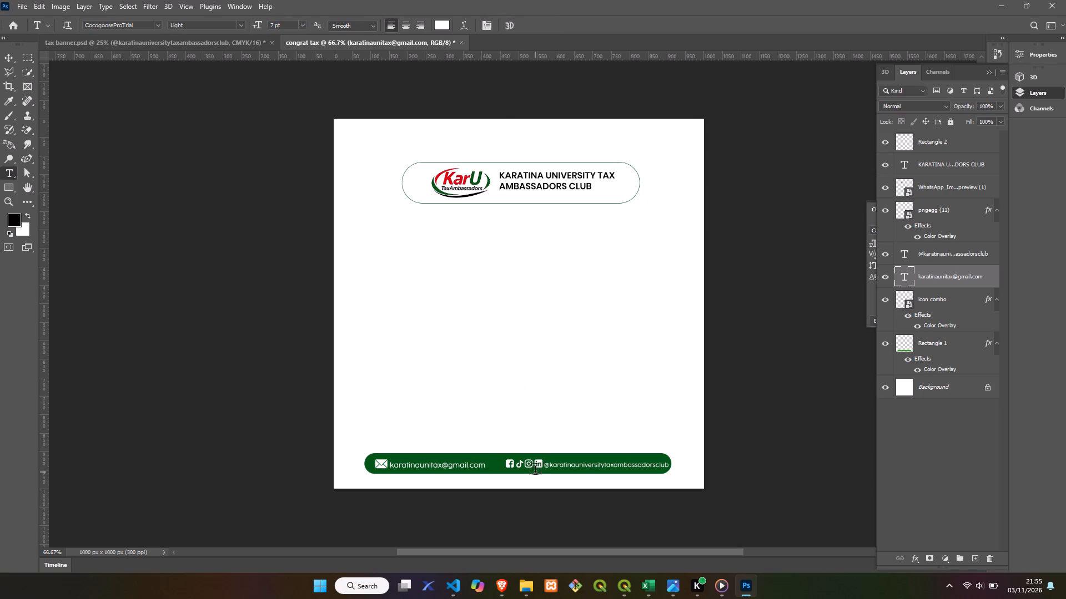
Set the whole social media handle on the footer bar to 7 pt and commit the text.
{"action": "left_click_drag", "start_coordinate": [545, 468], "coordinate": [688, 463]}
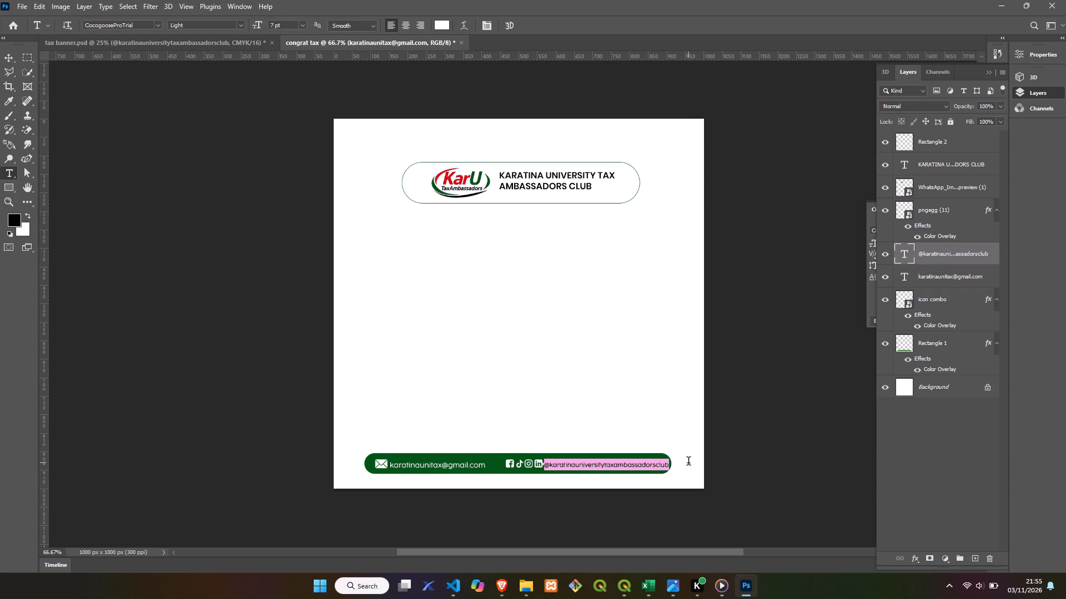
{"action": "left_click_drag", "start_coordinate": [688, 463], "coordinate": [682, 449]}
{"action": "left_click", "coordinate": [300, 25]}
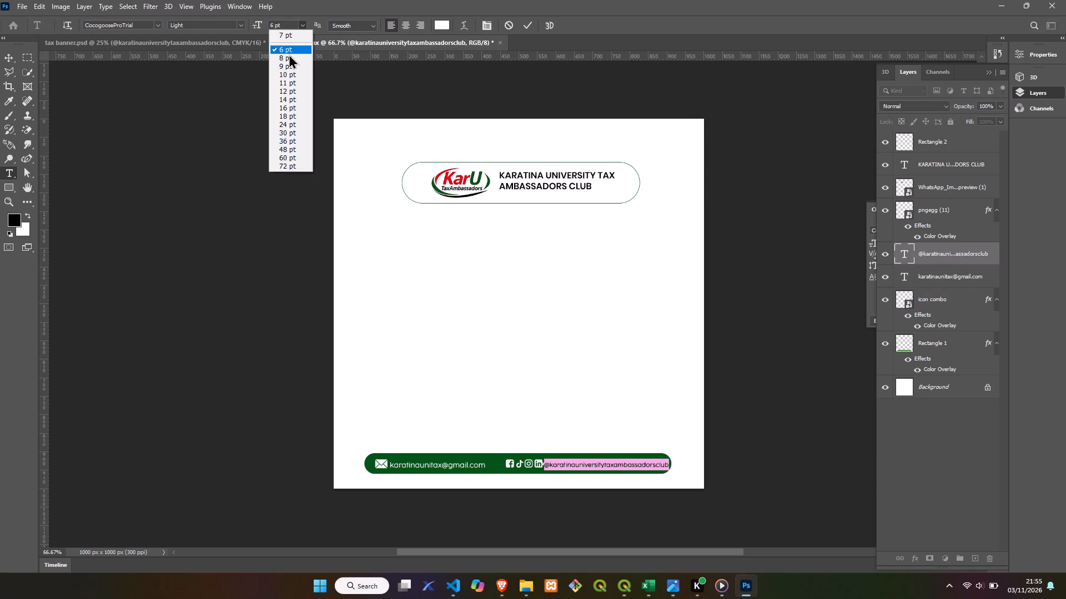
{"action": "left_click", "coordinate": [290, 36]}
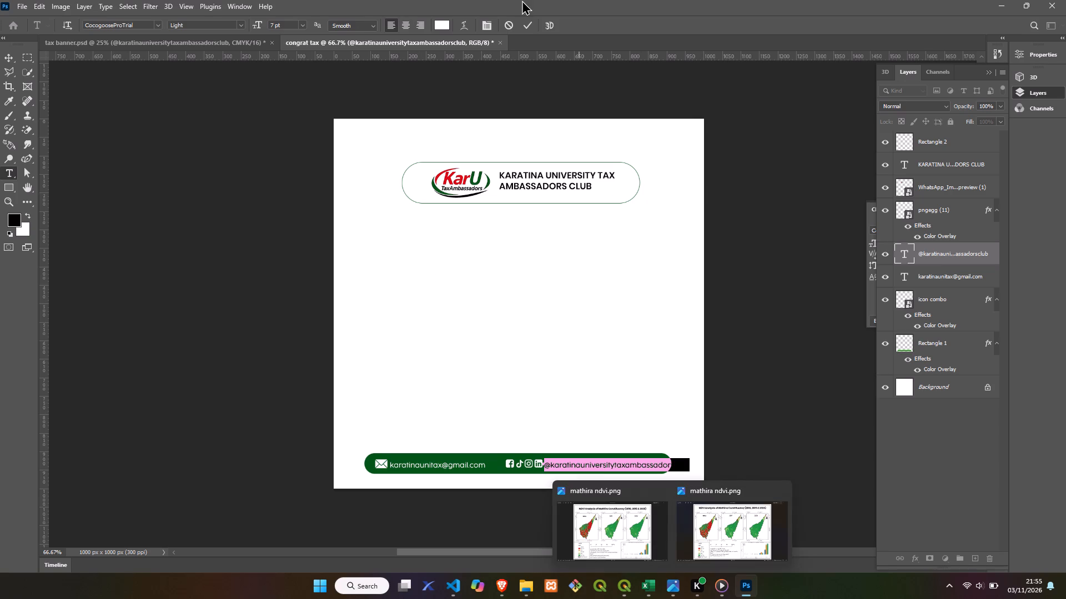
{"action": "left_click", "coordinate": [532, 26]}
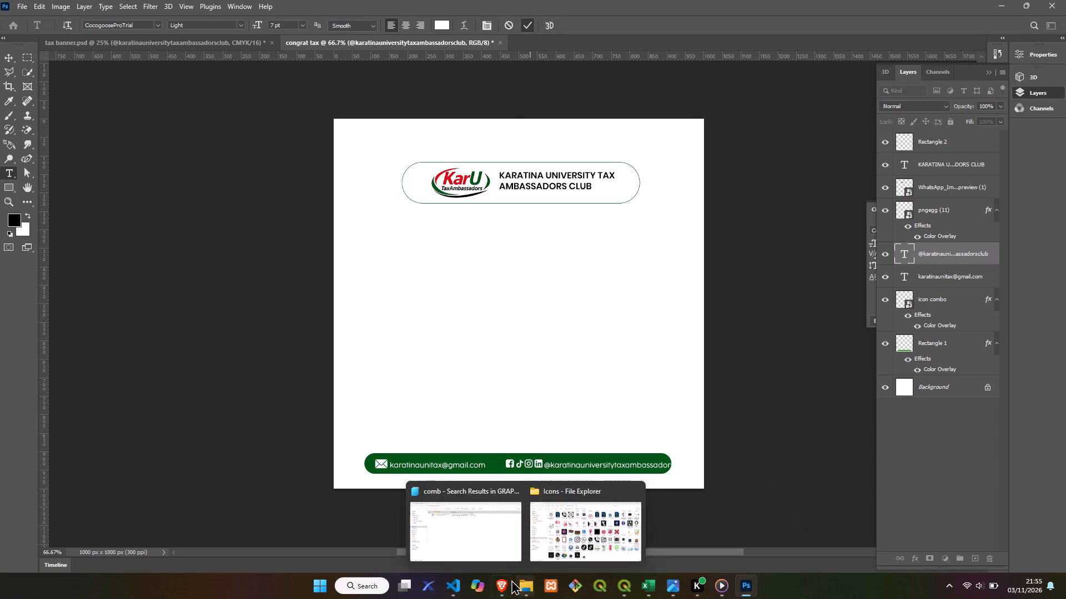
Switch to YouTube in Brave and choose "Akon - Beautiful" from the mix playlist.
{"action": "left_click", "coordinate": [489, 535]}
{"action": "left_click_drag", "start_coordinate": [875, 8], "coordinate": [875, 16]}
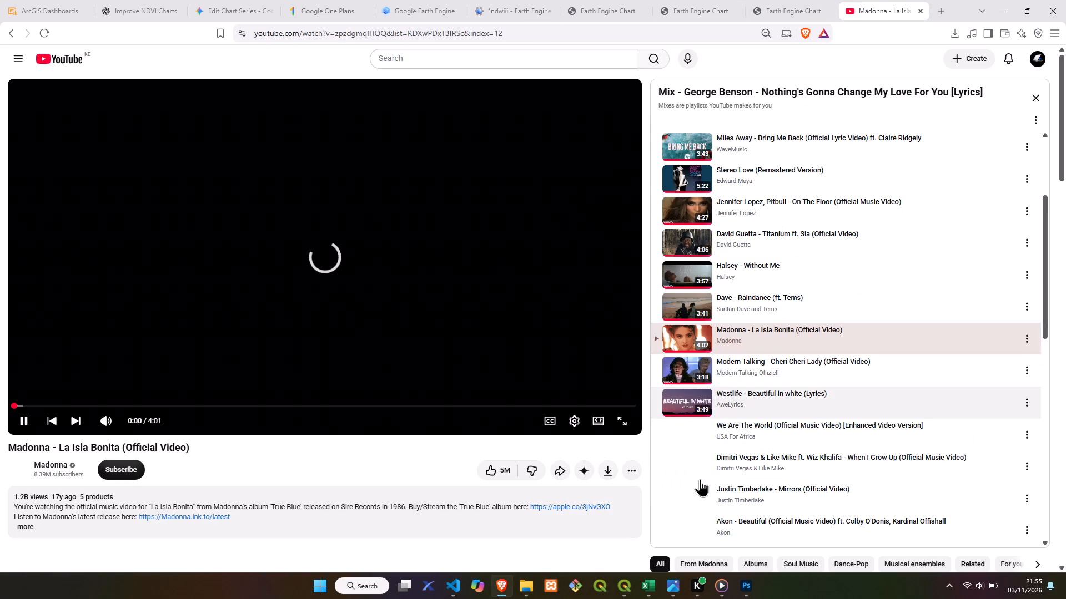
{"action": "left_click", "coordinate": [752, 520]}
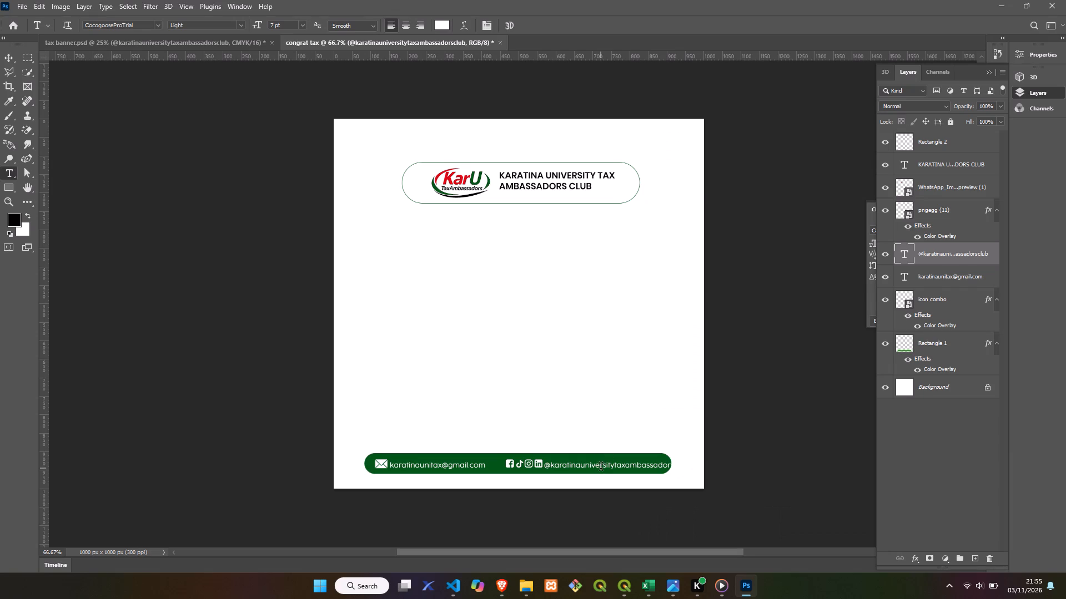
Back in Photoshop, free-transform the email address layer slightly up and left to X 278.88 px, Y 936.03 px, and commit.
{"action": "left_click", "coordinate": [601, 468]}
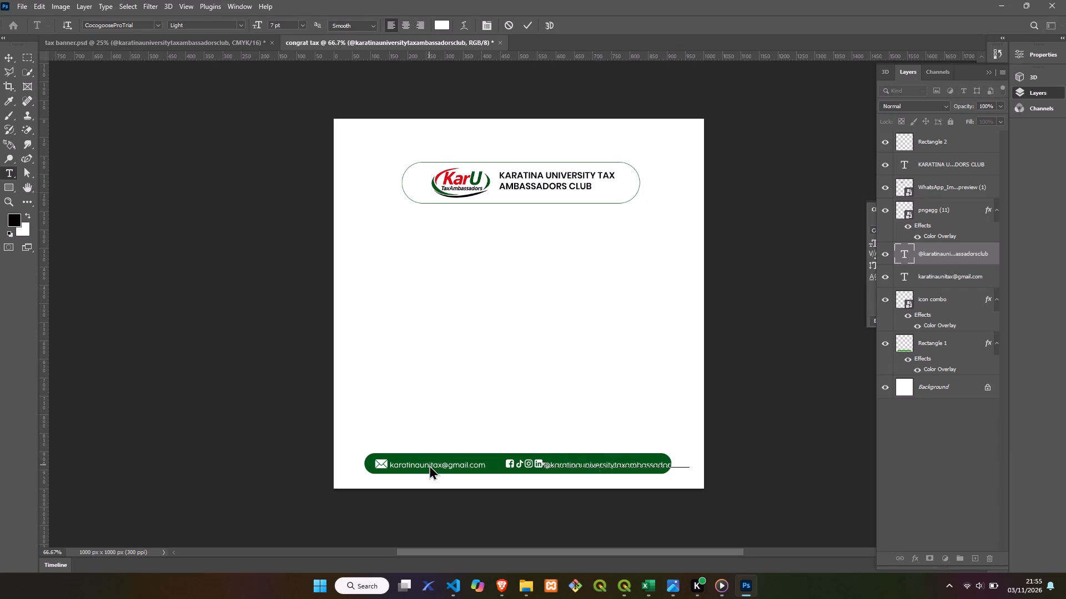
{"action": "left_click", "coordinate": [429, 465]}
{"action": "left_click", "coordinate": [429, 466]}
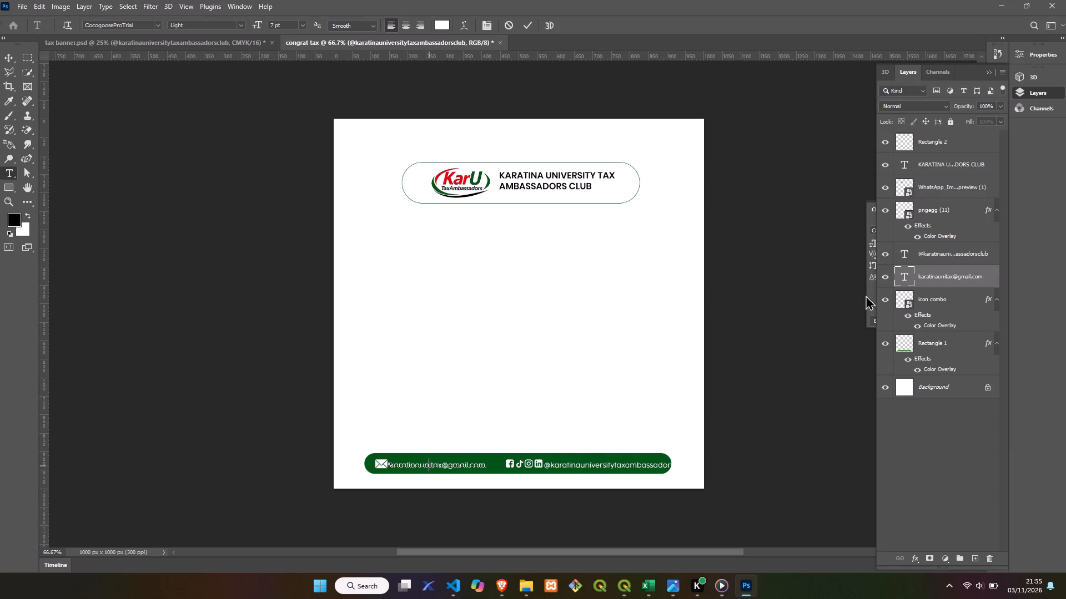
{"action": "left_click", "coordinate": [966, 282]}
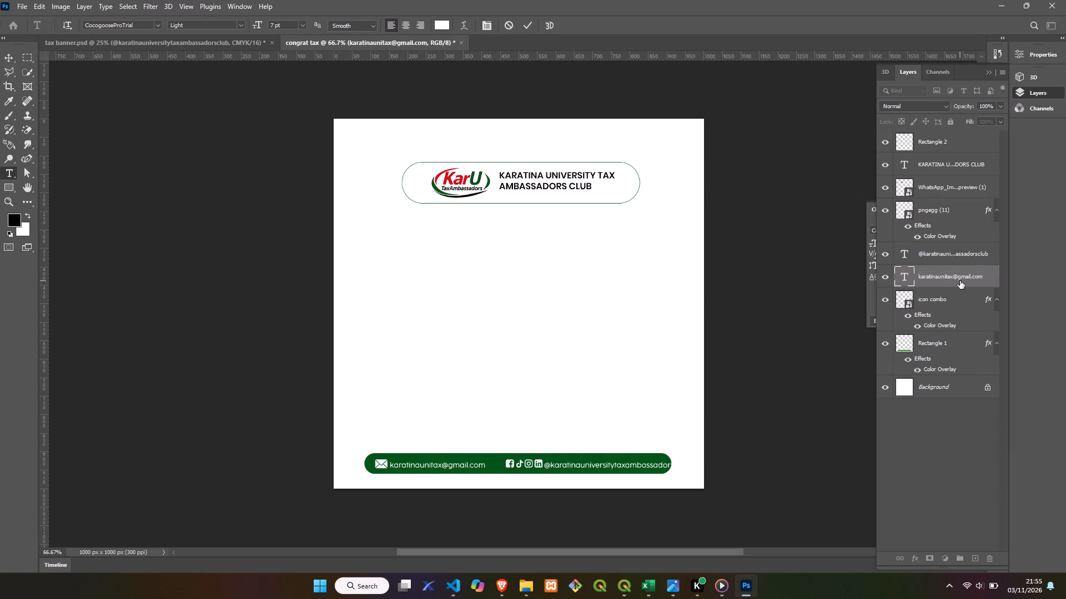
{"action": "key", "text": "ctrl+t"}
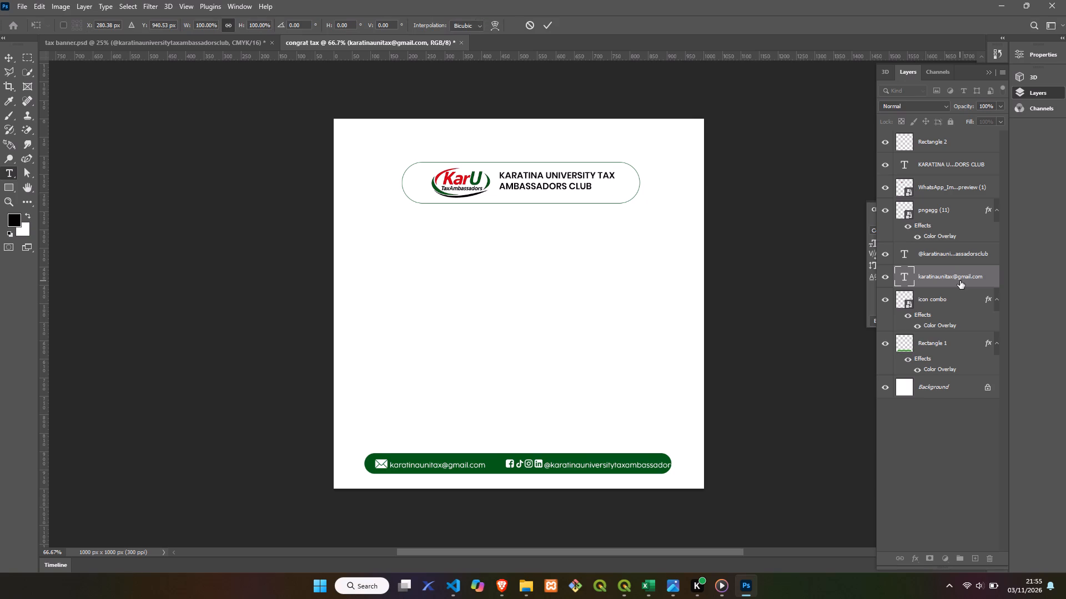
{"action": "key", "text": "Up"}
{"action": "key", "text": "Up"}
{"action": "key", "text": "Up"}
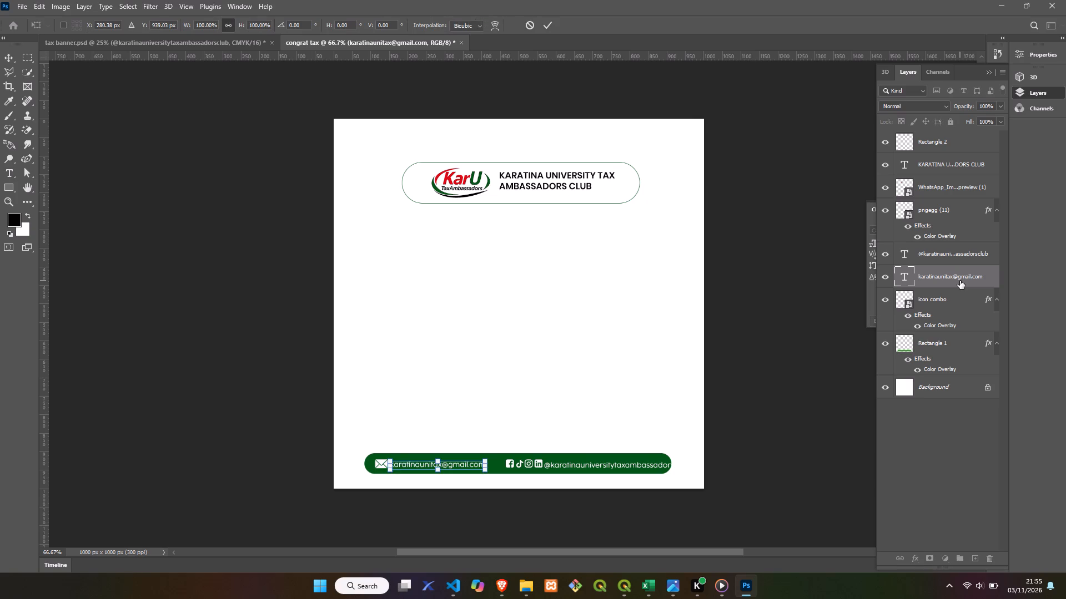
{"action": "key", "text": "Up"}
{"action": "key", "text": "Left"}
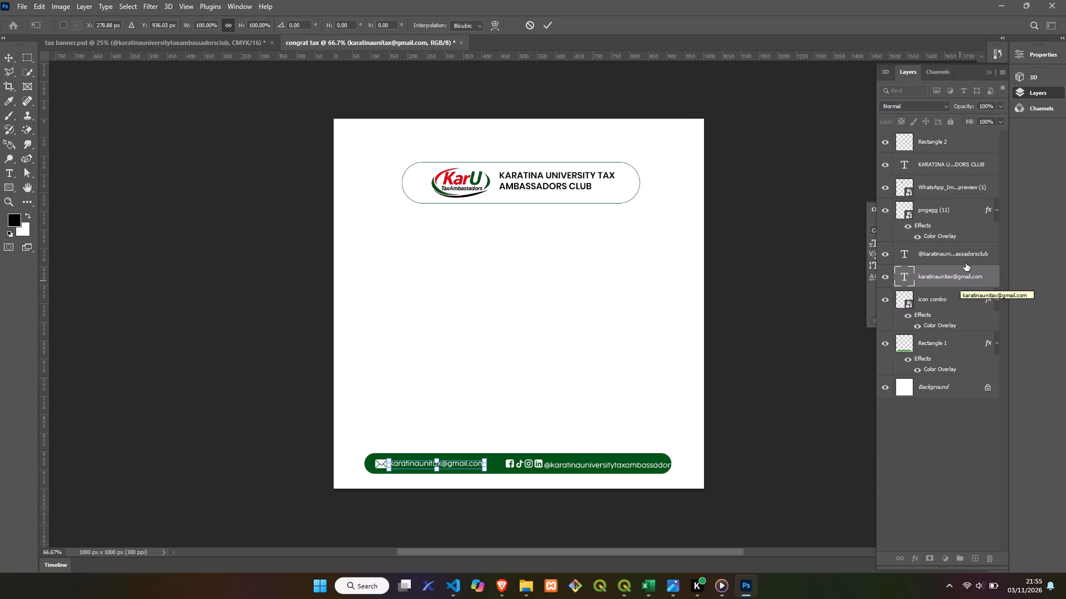
{"action": "left_click", "coordinate": [546, 24]}
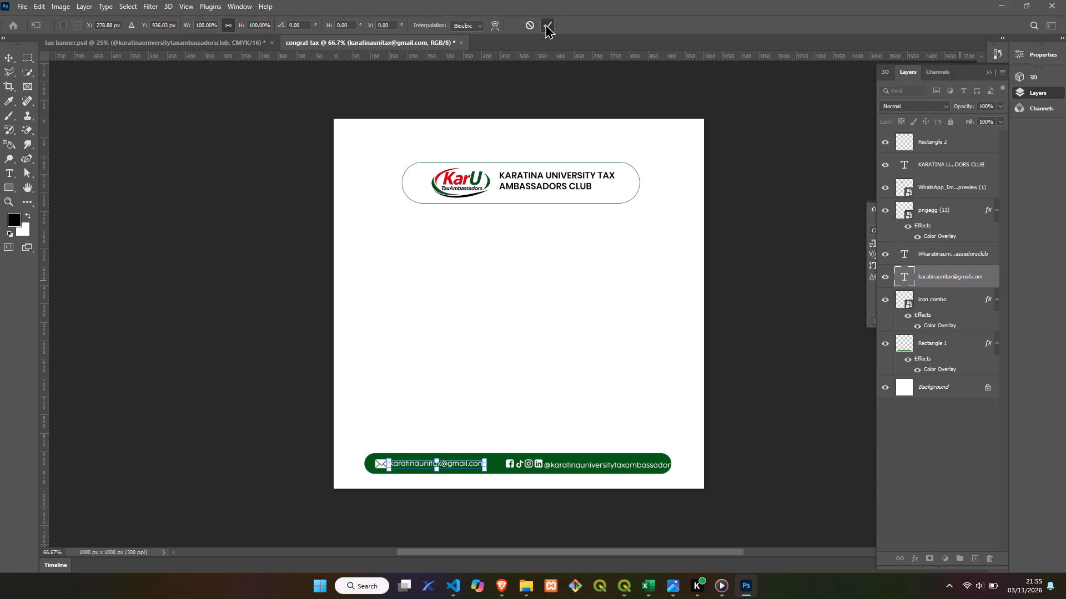
Switch to the Move tool and select the icon combo layer holding the social media icons.
{"action": "left_click", "coordinate": [6, 55]}
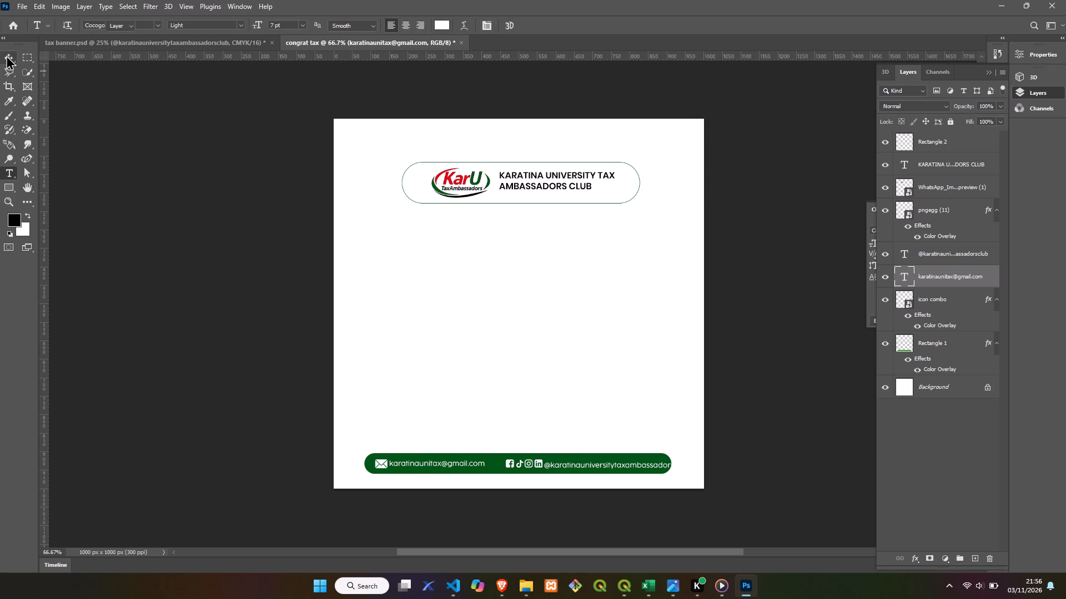
{"action": "left_click", "coordinate": [512, 464]}
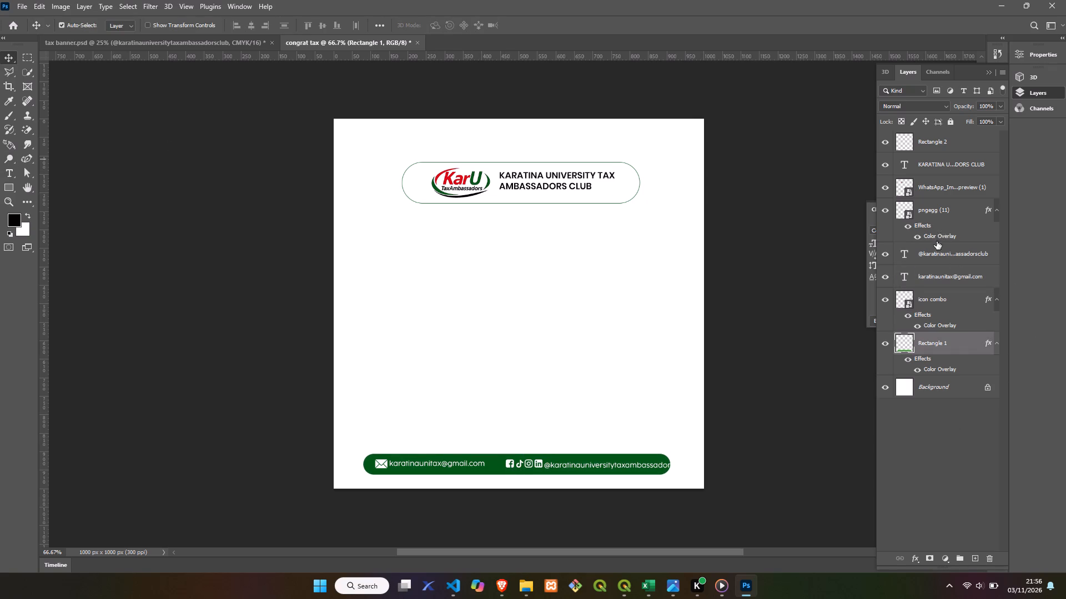
{"action": "left_click", "coordinate": [931, 298]}
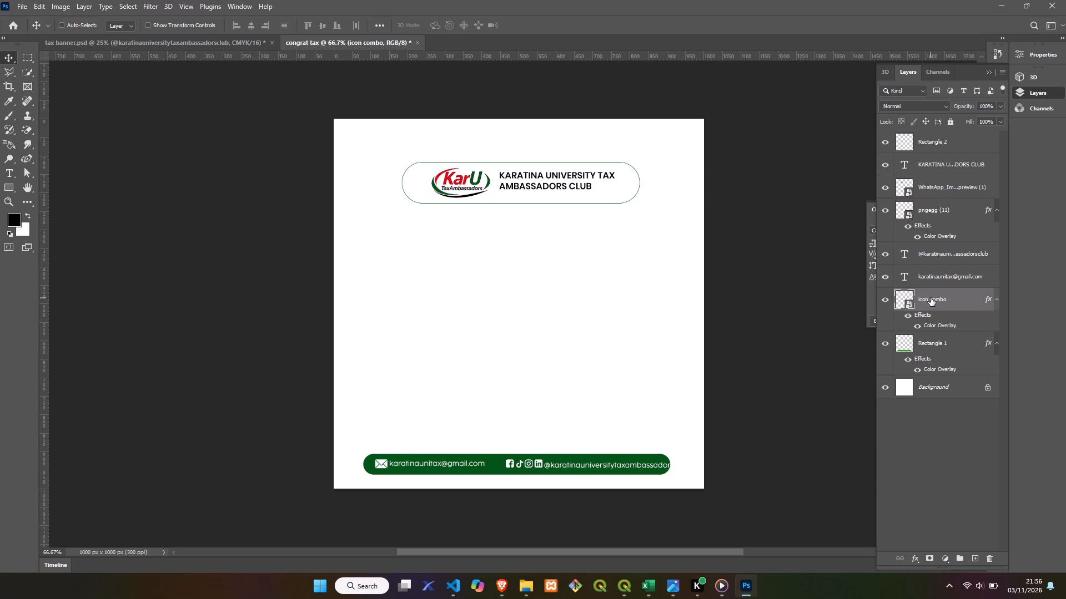
Free-transform the social media icon combo on the footer closer to the email address, at about X 540 px, Y 937.78 px, and commit.
{"action": "key", "text": "ctrl+t"}
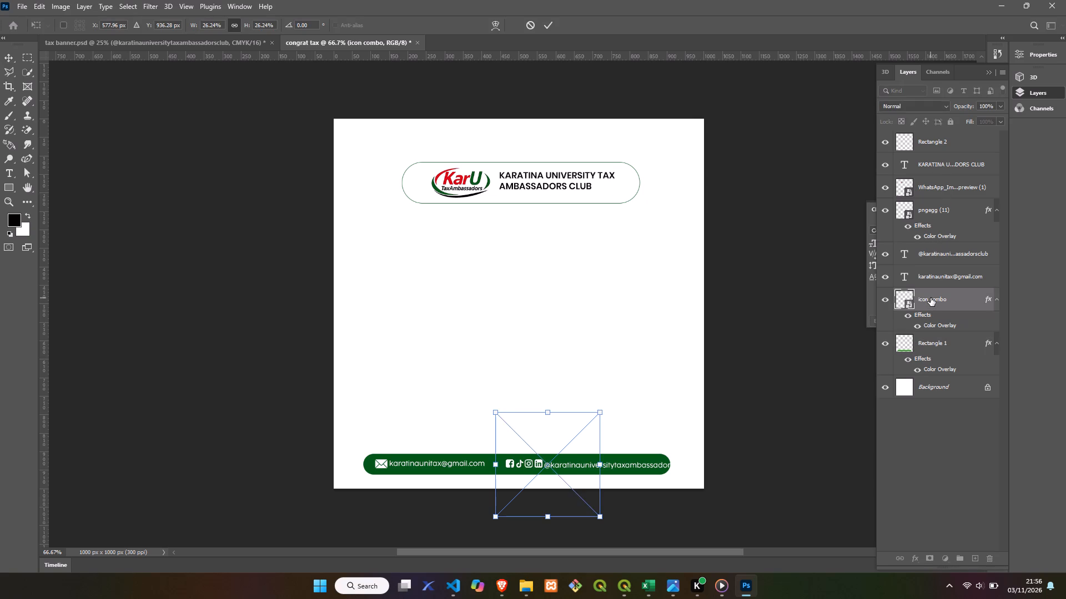
{"action": "key", "text": "Left"}
{"action": "key", "text": "Left"}
{"action": "key", "text": "Left"}
{"action": "key", "text": "Left"}
{"action": "key", "text": "Left"}
{"action": "key", "text": "Left"}
{"action": "key", "text": "Left"}
{"action": "key", "text": "Left"}
{"action": "key", "text": "Left"}
{"action": "key", "text": "Left"}
{"action": "key", "text": "Left"}
{"action": "key", "text": "Left"}
{"action": "key", "text": "Left"}
{"action": "key", "text": "Left"}
{"action": "key", "text": "Left"}
{"action": "key", "text": "Left"}
{"action": "key", "text": "Left"}
{"action": "key", "text": "Left"}
{"action": "key", "text": "Left"}
{"action": "key", "text": "Left"}
{"action": "key", "text": "Left"}
{"action": "key", "text": "Left"}
{"action": "key", "text": "Left"}
{"action": "key", "text": "Left"}
{"action": "key", "text": "Left"}
{"action": "key", "text": "Left"}
{"action": "key", "text": "Left"}
{"action": "key", "text": "Left"}
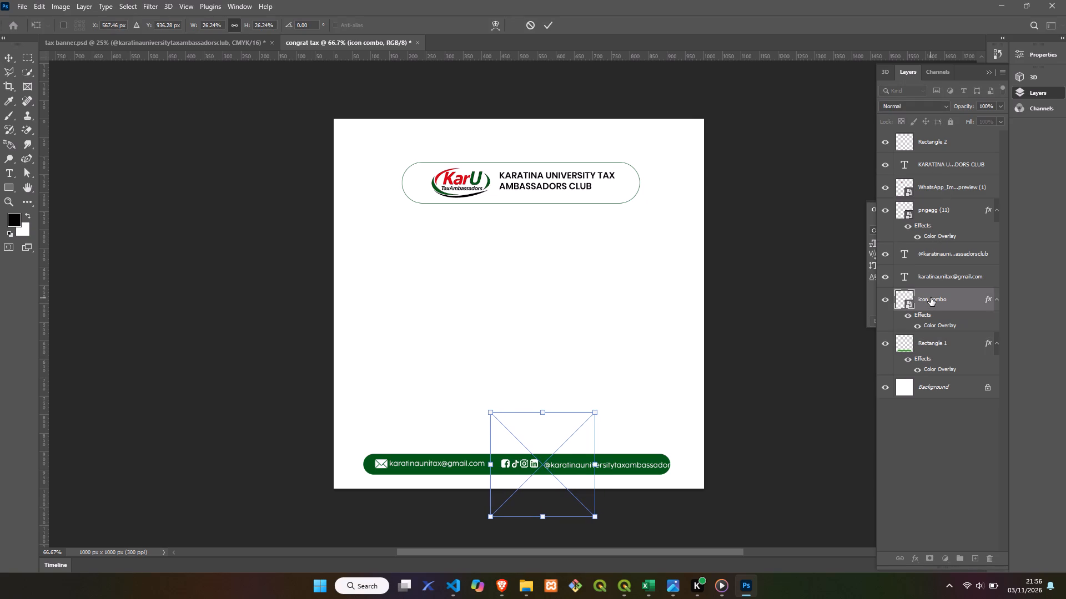
{"action": "key", "text": "Left"}
{"action": "key", "text": "Left"}
{"action": "key", "text": "Left"}
{"action": "key", "text": "Left"}
{"action": "key", "text": "Left"}
{"action": "key", "text": "Left"}
{"action": "key", "text": "Left"}
{"action": "key", "text": "Left"}
{"action": "key", "text": "Left"}
{"action": "key", "text": "Left"}
{"action": "key", "text": "Left"}
{"action": "key", "text": "Left"}
{"action": "key", "text": "Left"}
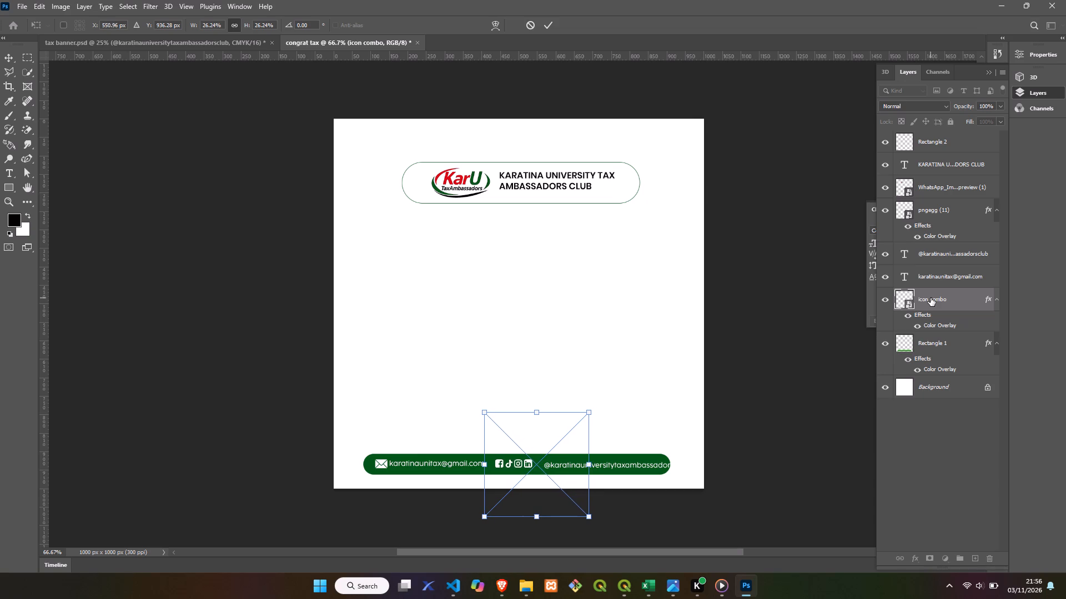
{"action": "key", "text": "Left"}
{"action": "key", "text": "Left"}
{"action": "key", "text": "Left"}
{"action": "key", "text": "Left"}
{"action": "key", "text": "Left"}
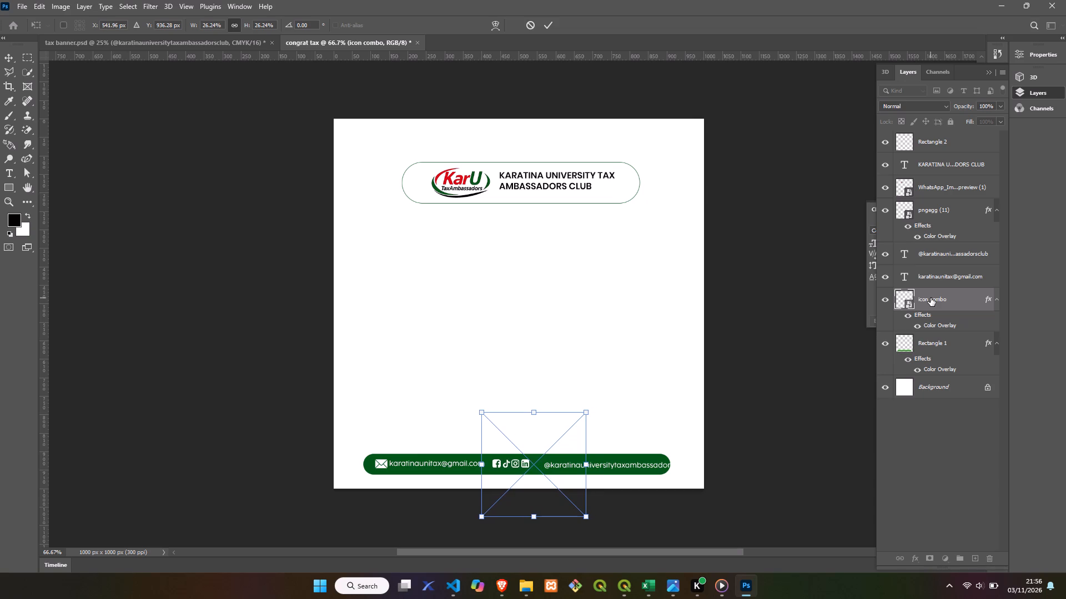
{"action": "key", "text": "Down"}
{"action": "key", "text": "Left"}
{"action": "key", "text": "Left"}
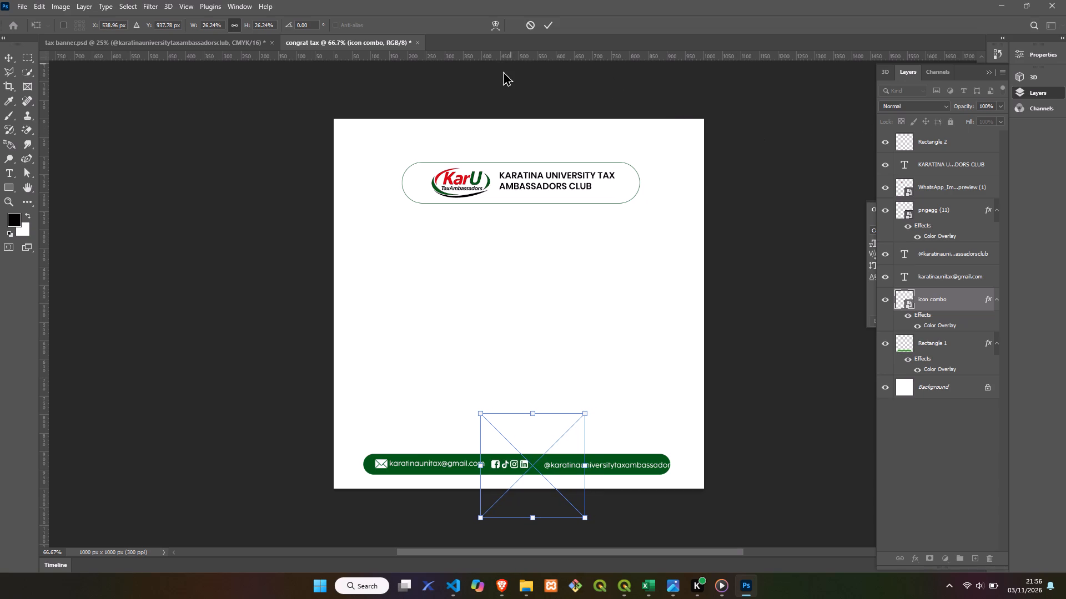
{"action": "key", "text": "Right"}
{"action": "left_click", "coordinate": [545, 23]}
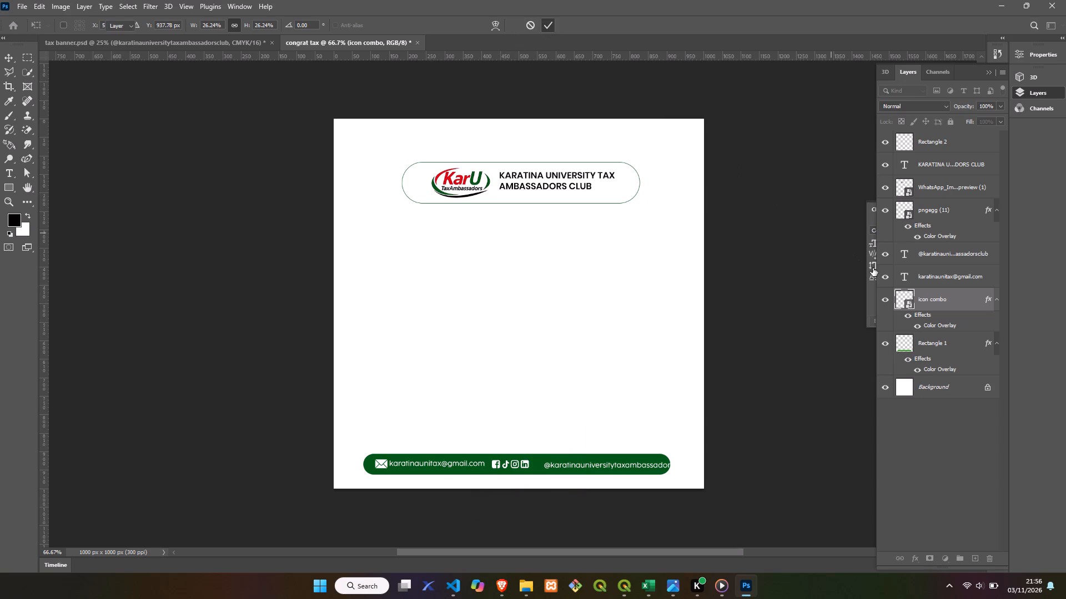
Free-transform the social media handle layer to sit just beside the icons at X 728.60 px, Y 937.53 px, and apply the move.
{"action": "left_click", "coordinate": [944, 257]}
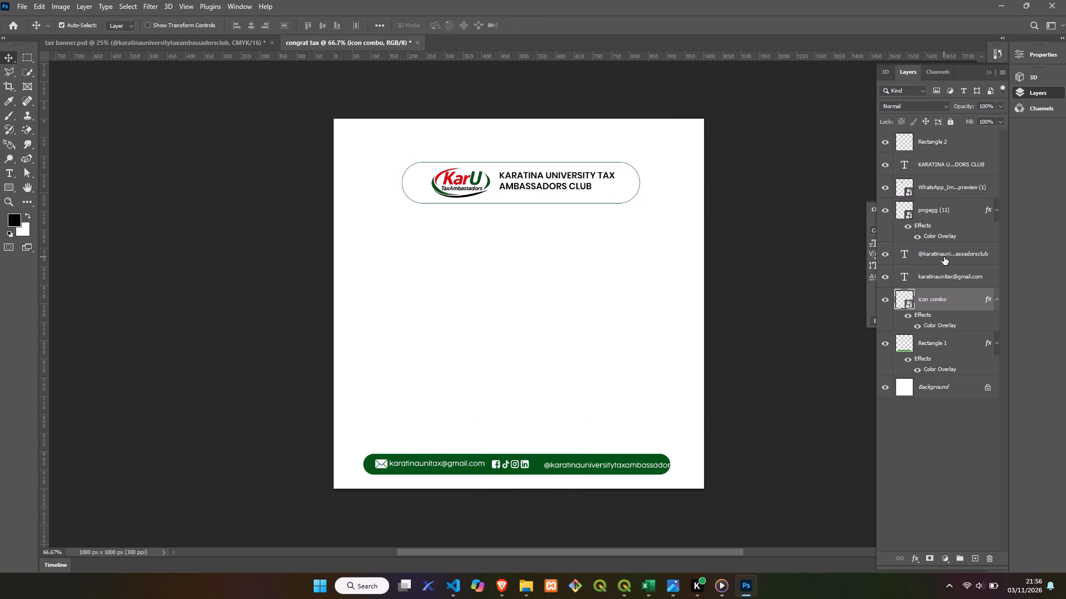
{"action": "key", "text": "ctrl+t"}
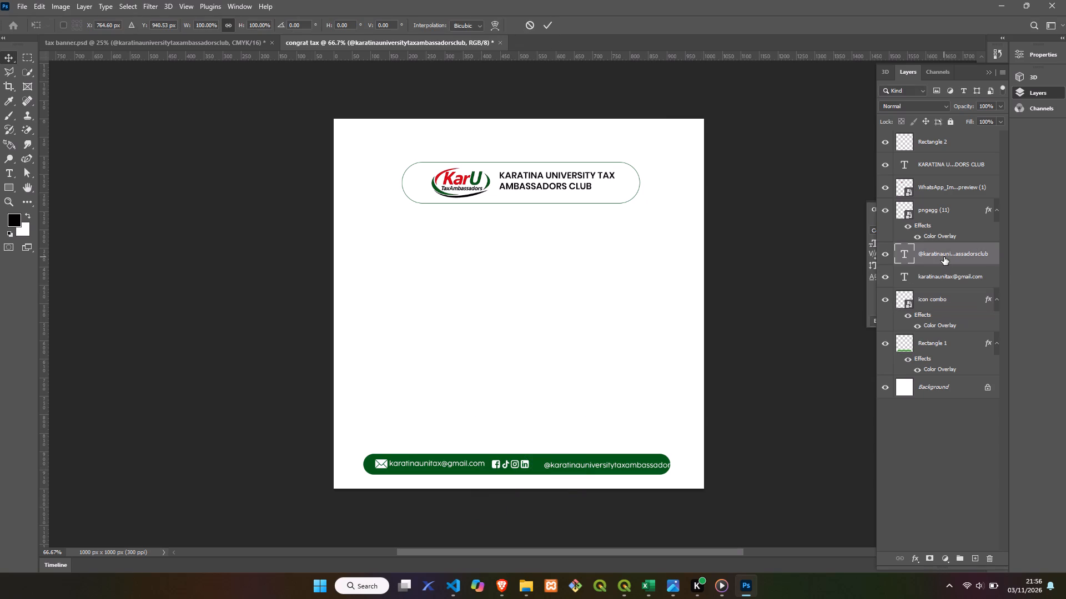
{"action": "key", "text": "Left"}
{"action": "key", "text": "Left"}
{"action": "key", "text": "Left"}
{"action": "key", "text": "Left"}
{"action": "key", "text": "Left"}
{"action": "key", "text": "Left"}
{"action": "key", "text": "Left"}
{"action": "key", "text": "Left"}
{"action": "key", "text": "Left"}
{"action": "key", "text": "Left"}
{"action": "key", "text": "Left"}
{"action": "key", "text": "Left"}
{"action": "key", "text": "Left"}
{"action": "key", "text": "Left"}
{"action": "key", "text": "Left"}
{"action": "key", "text": "Left"}
{"action": "key", "text": "Left"}
{"action": "key", "text": "Left"}
{"action": "key", "text": "Left"}
{"action": "key", "text": "Left"}
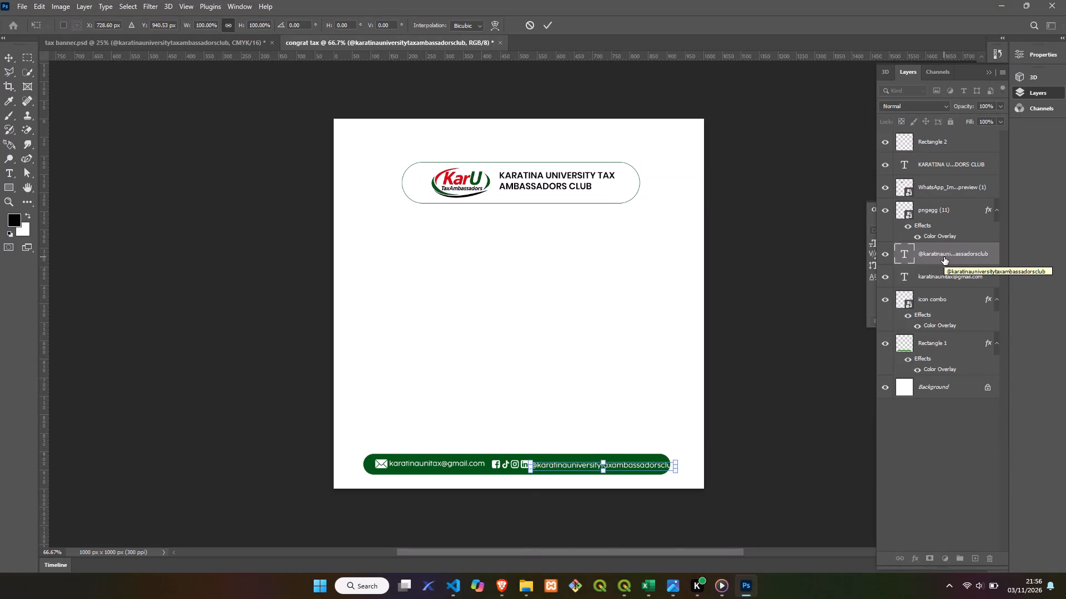
{"action": "key", "text": "Up"}
{"action": "key", "text": "Up"}
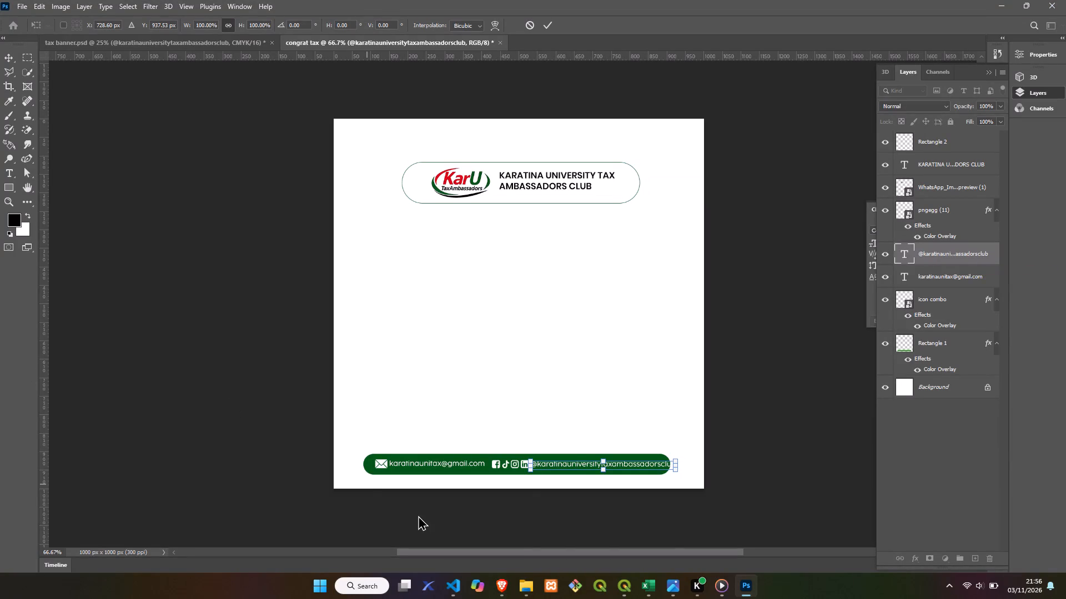
{"action": "left_click", "coordinate": [581, 467]}
{"action": "left_click", "coordinate": [921, 278]}
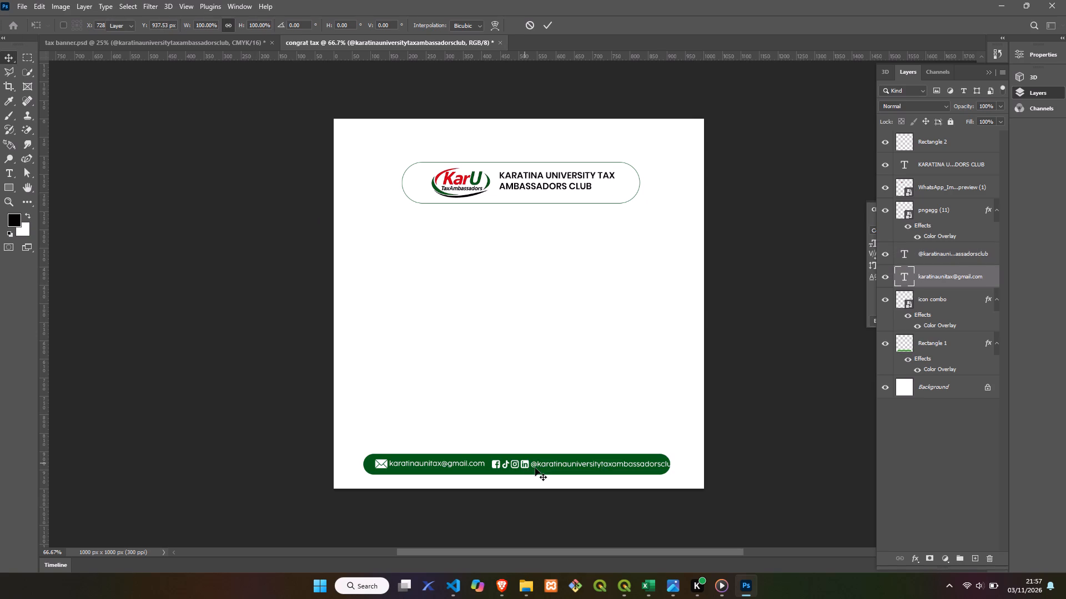
Set the whole social media handle text on the footer bar to 6 pt and commit the text.
{"action": "left_click", "coordinate": [2, 172]}
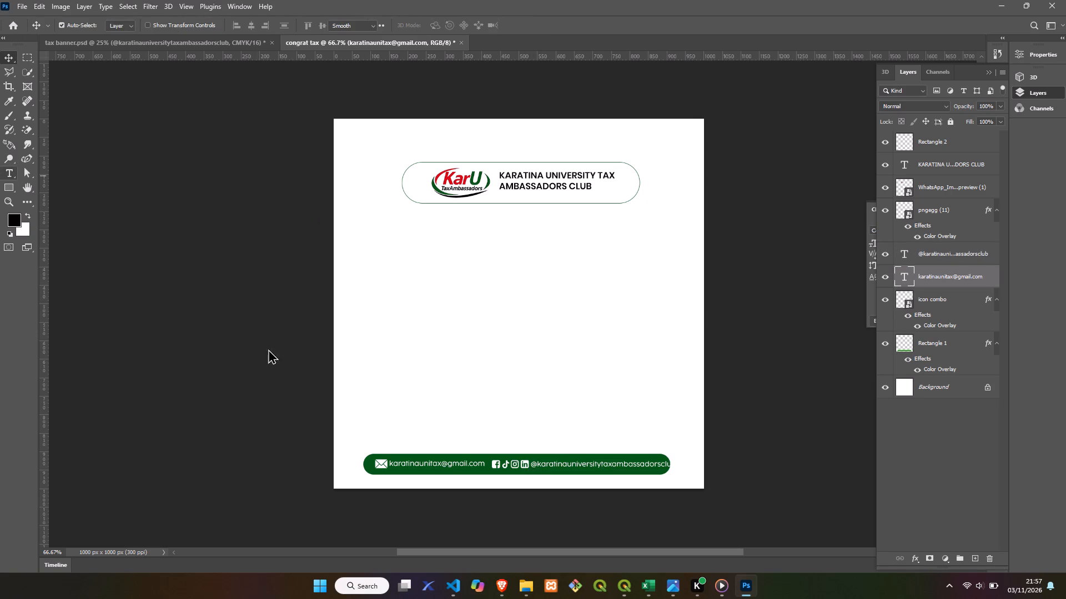
{"action": "left_click_drag", "start_coordinate": [532, 467], "coordinate": [682, 474]}
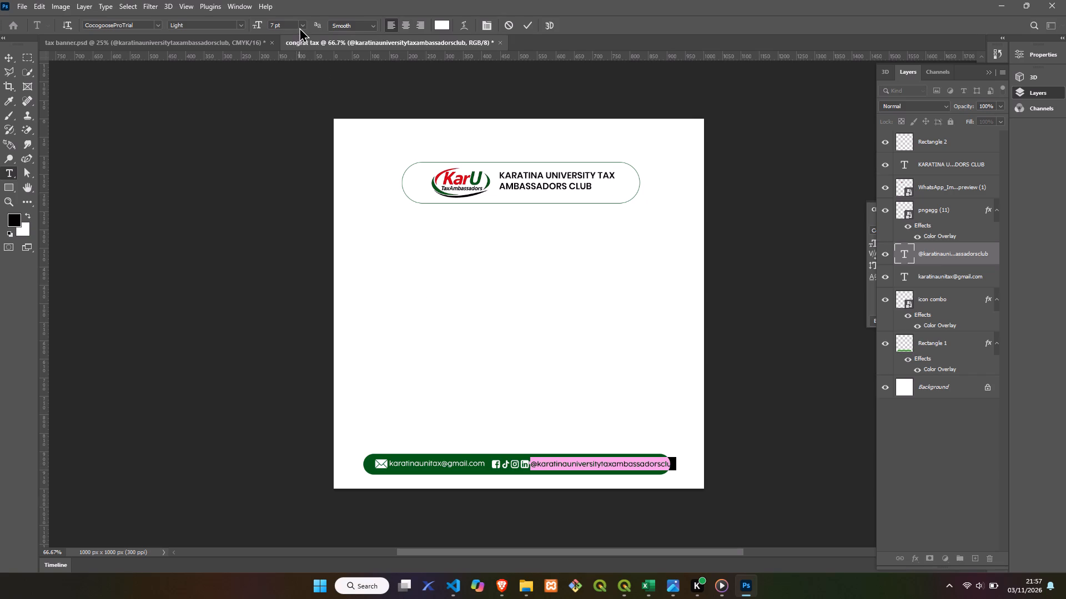
{"action": "left_click", "coordinate": [299, 27]}
{"action": "left_click", "coordinate": [285, 47]}
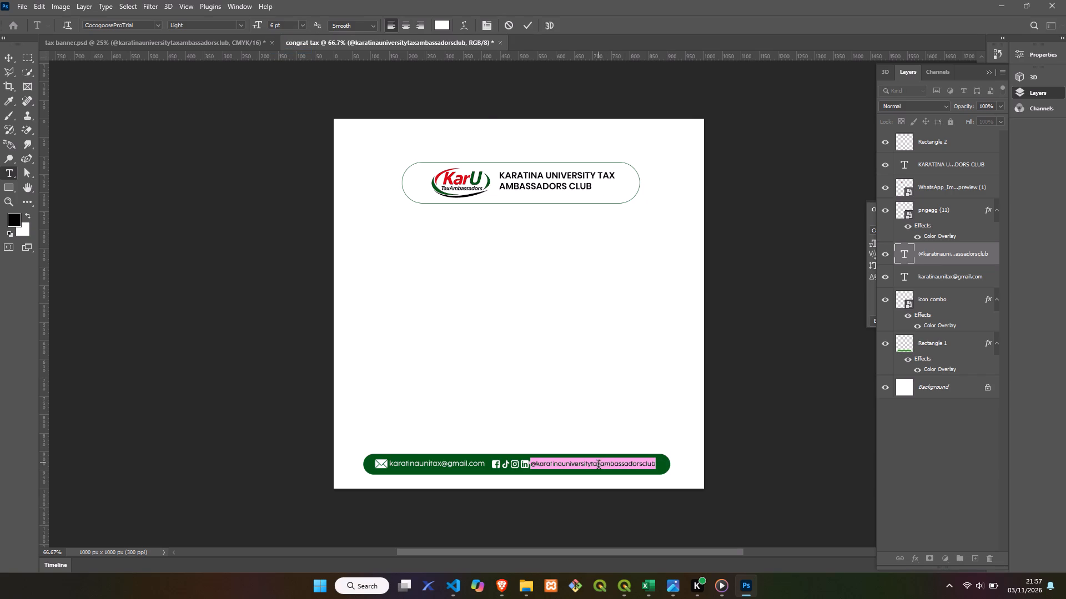
{"action": "left_click", "coordinate": [523, 19]}
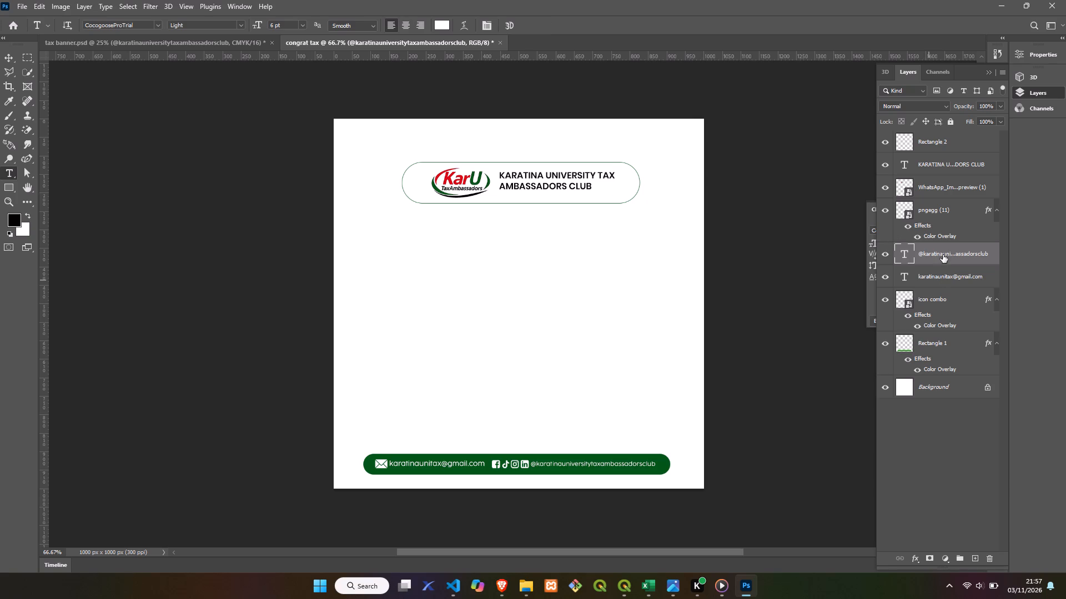
Free-transform the social media handle layer slightly down to Y 939.49 px and commit.
{"action": "key", "text": "ctrl+t"}
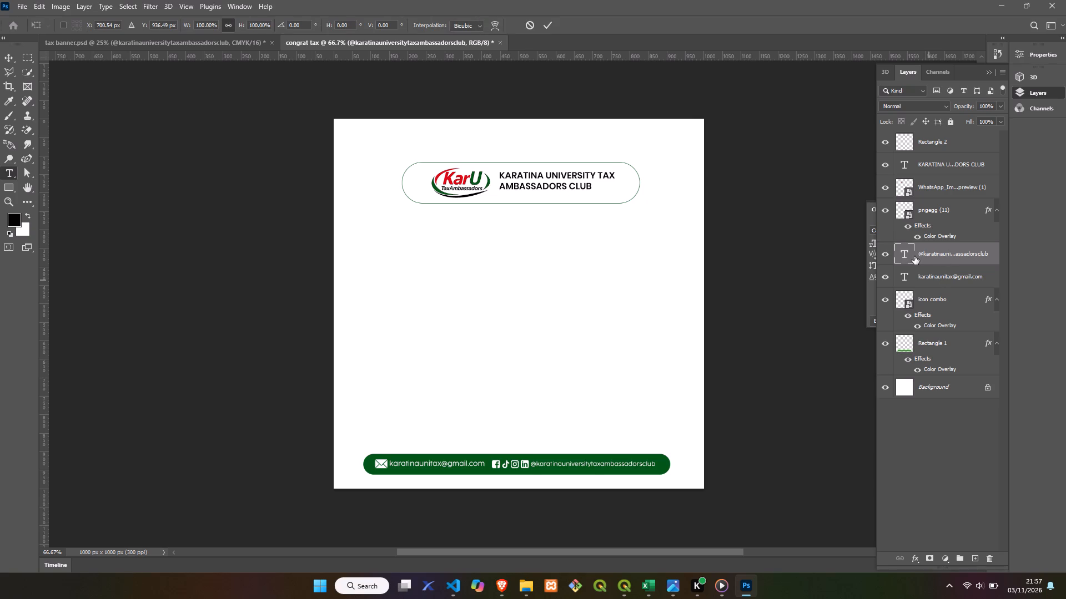
{"action": "key", "text": "Down"}
{"action": "key", "text": "Down"}
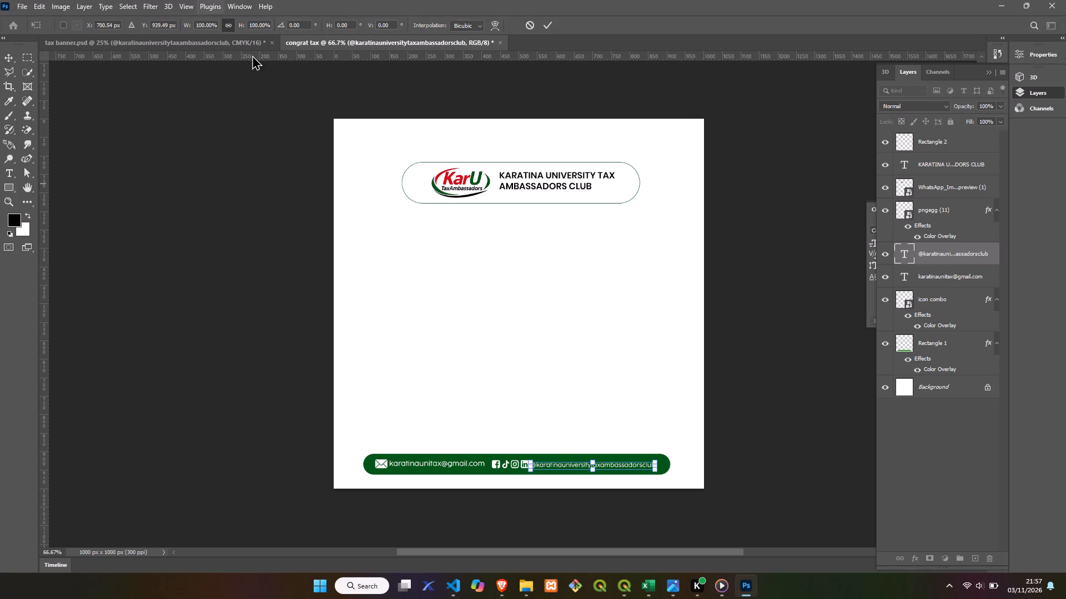
{"action": "left_click", "coordinate": [551, 26]}
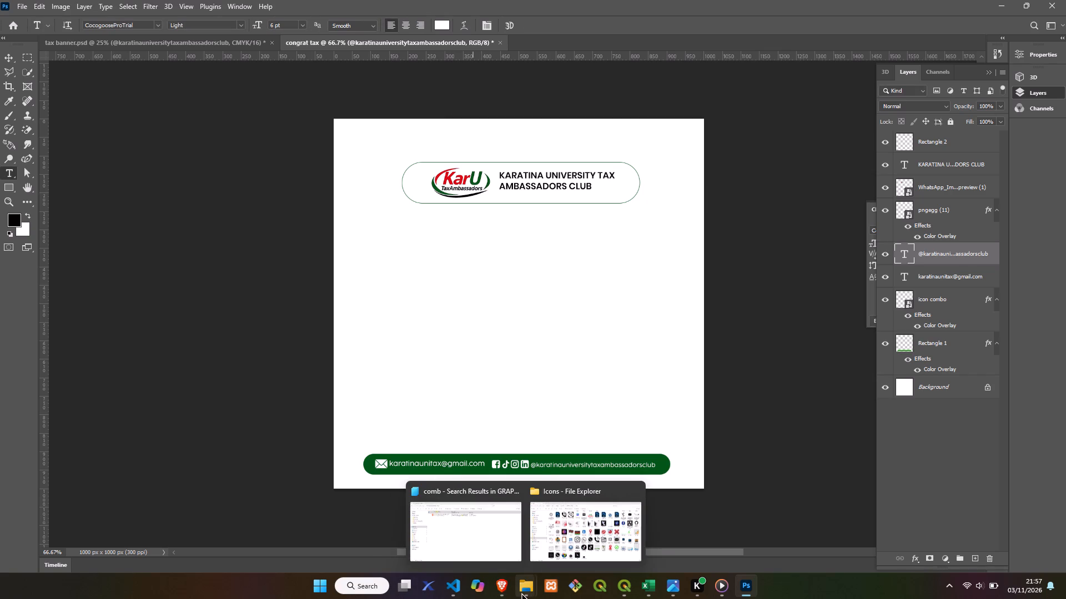
Switch to File Explorer and open the window showing the Icons folder.
{"action": "left_click", "coordinate": [586, 536]}
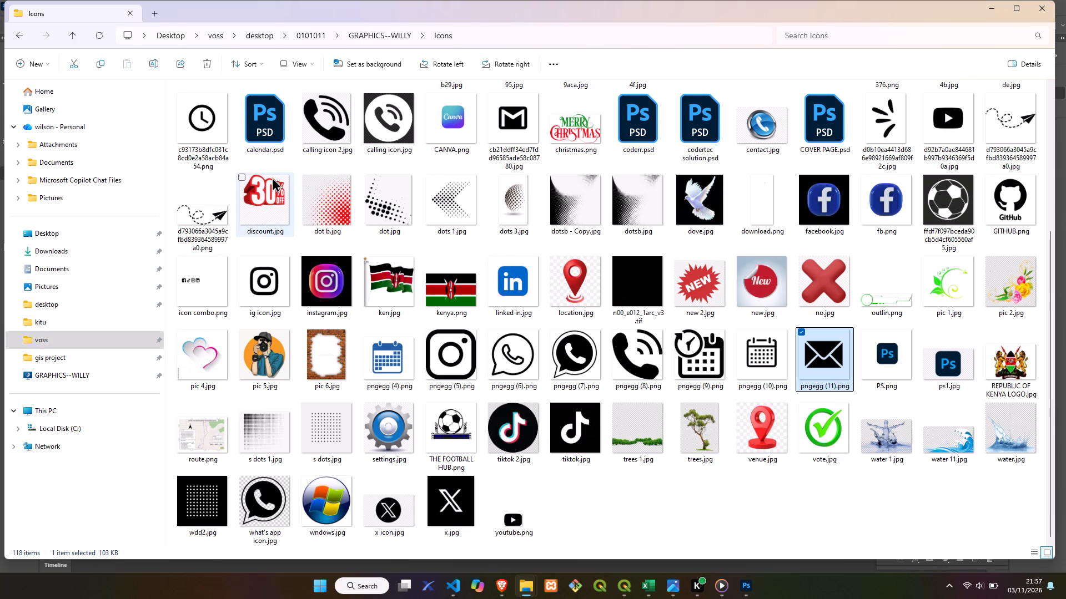
In File Explorer, go to the Desktop folder and place the background-removed graduates silhouette PNG (f0c0424fe80c...) into the congrat tax document.
{"action": "left_click", "coordinate": [305, 35]}
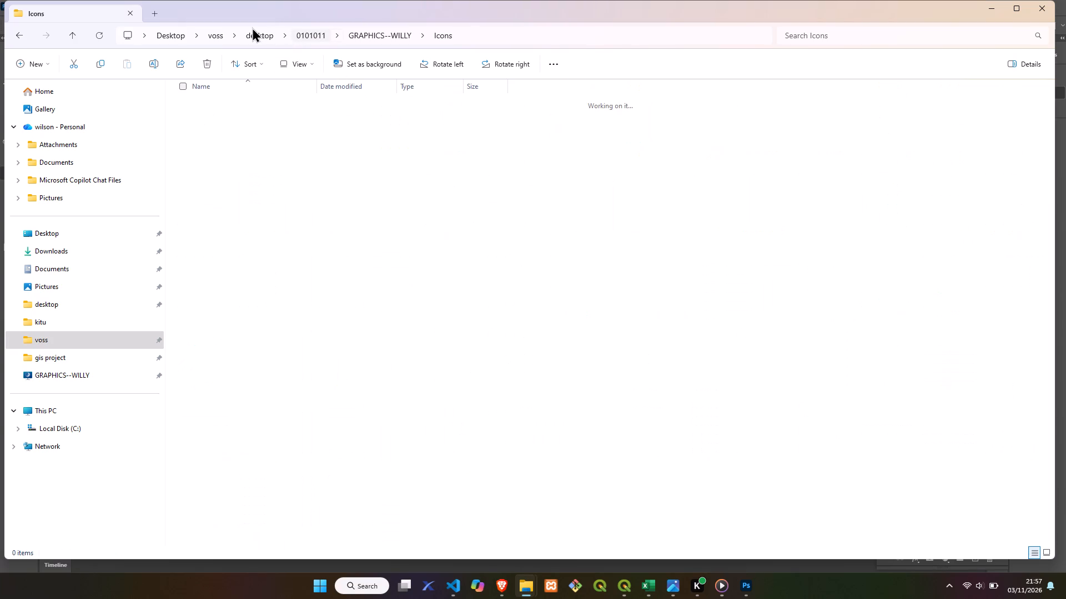
{"action": "left_click", "coordinate": [258, 31]}
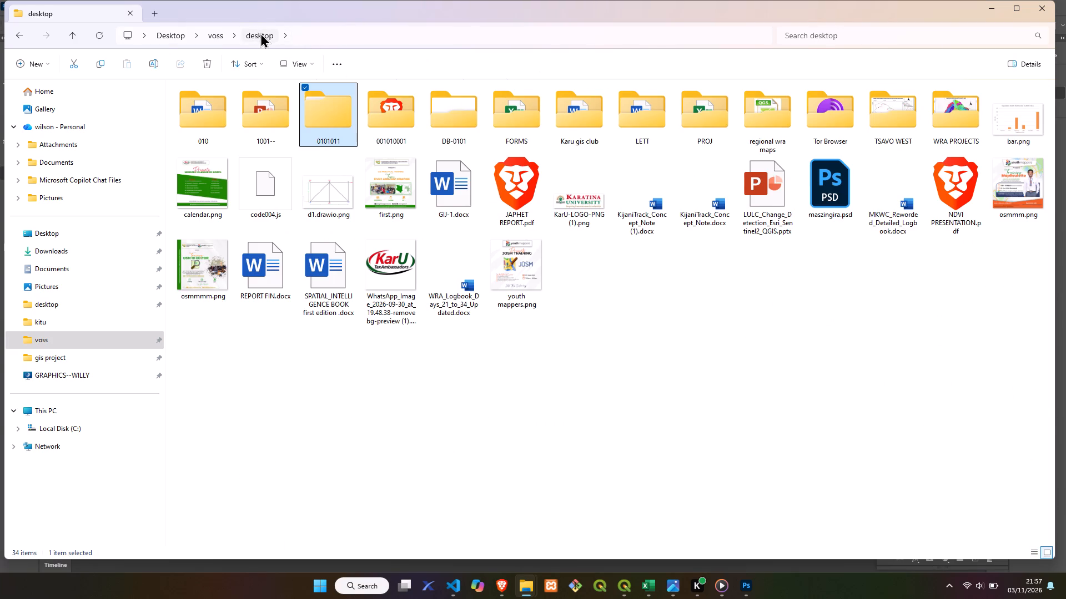
{"action": "left_click", "coordinate": [219, 36]}
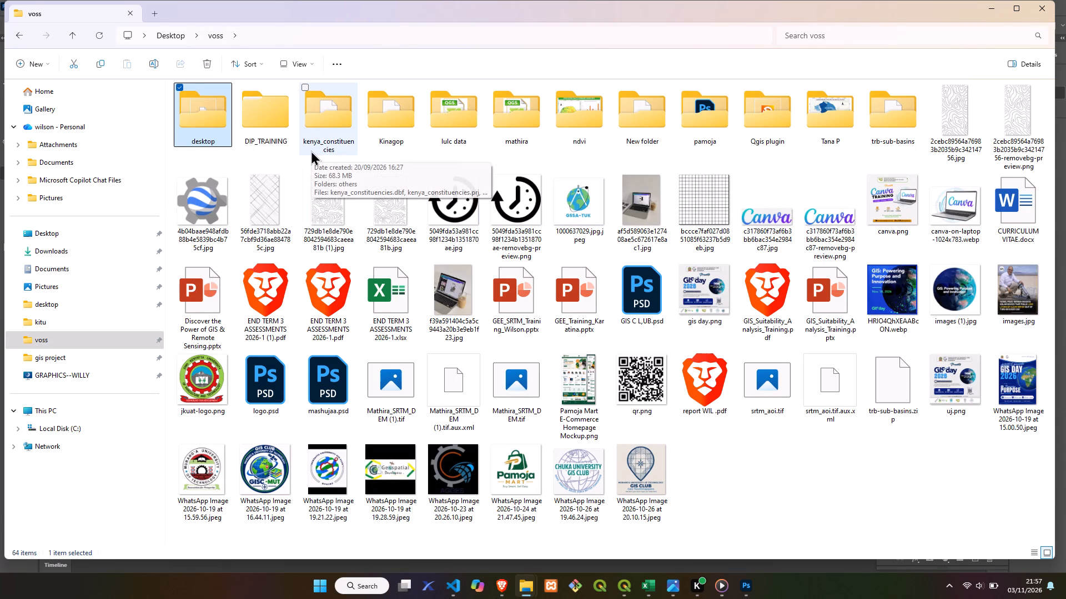
{"action": "left_click", "coordinate": [173, 33]}
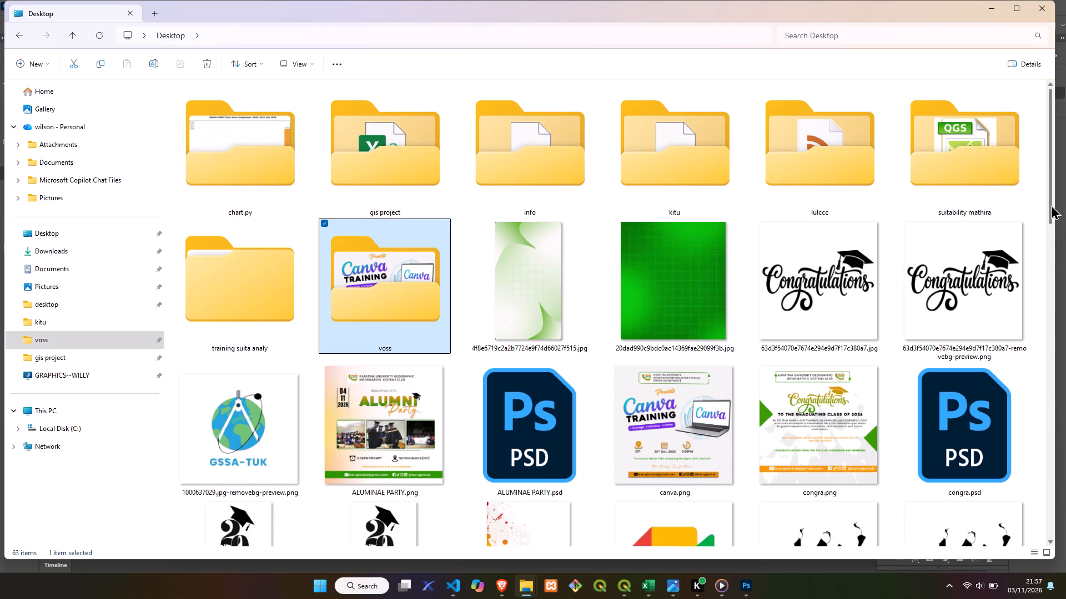
{"action": "left_click_drag", "start_coordinate": [1051, 205], "coordinate": [1041, 247]}
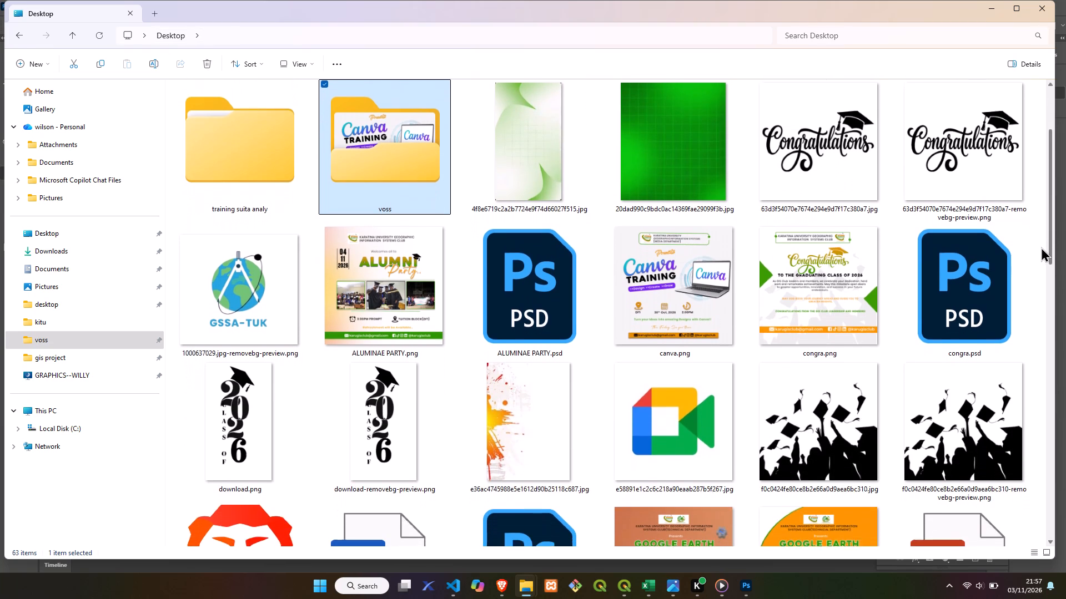
{"action": "left_click_drag", "start_coordinate": [1041, 247], "coordinate": [1034, 282]}
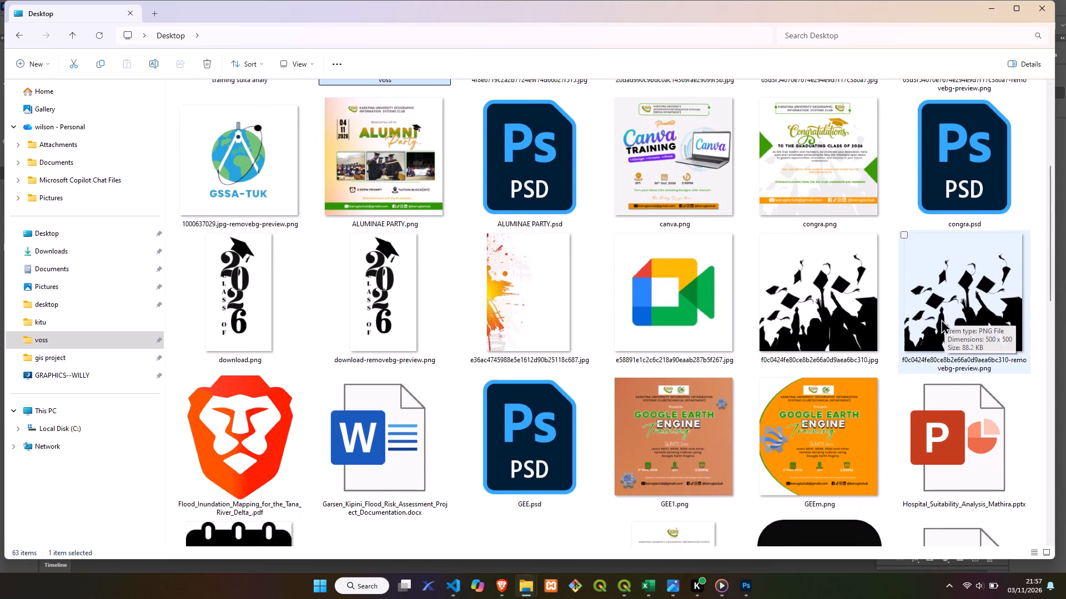
{"action": "left_click_drag", "start_coordinate": [944, 306], "coordinate": [742, 588]}
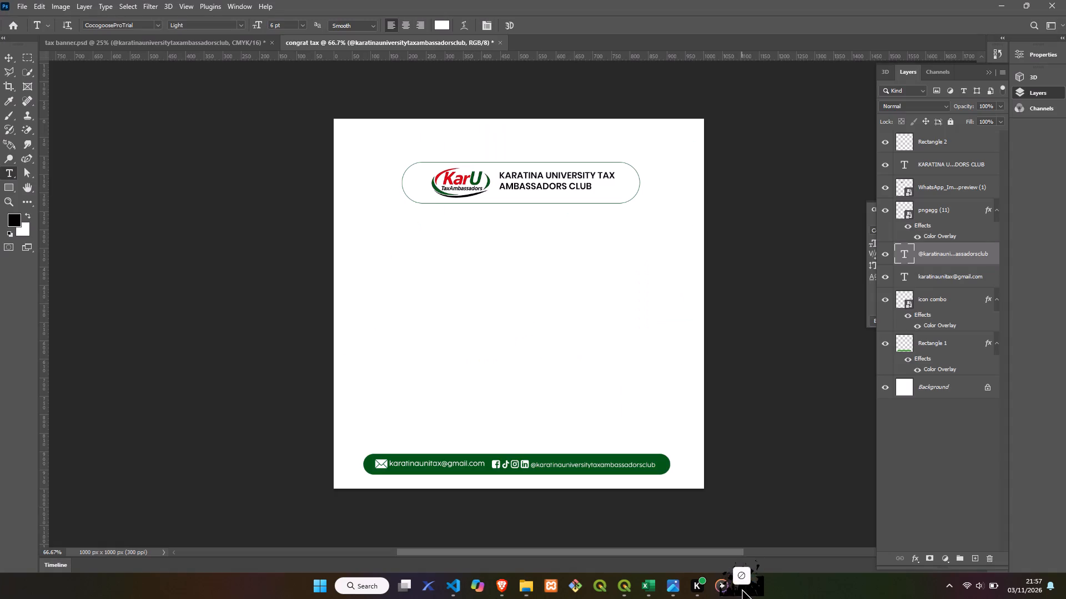
{"action": "left_click_drag", "start_coordinate": [742, 588], "coordinate": [620, 407]}
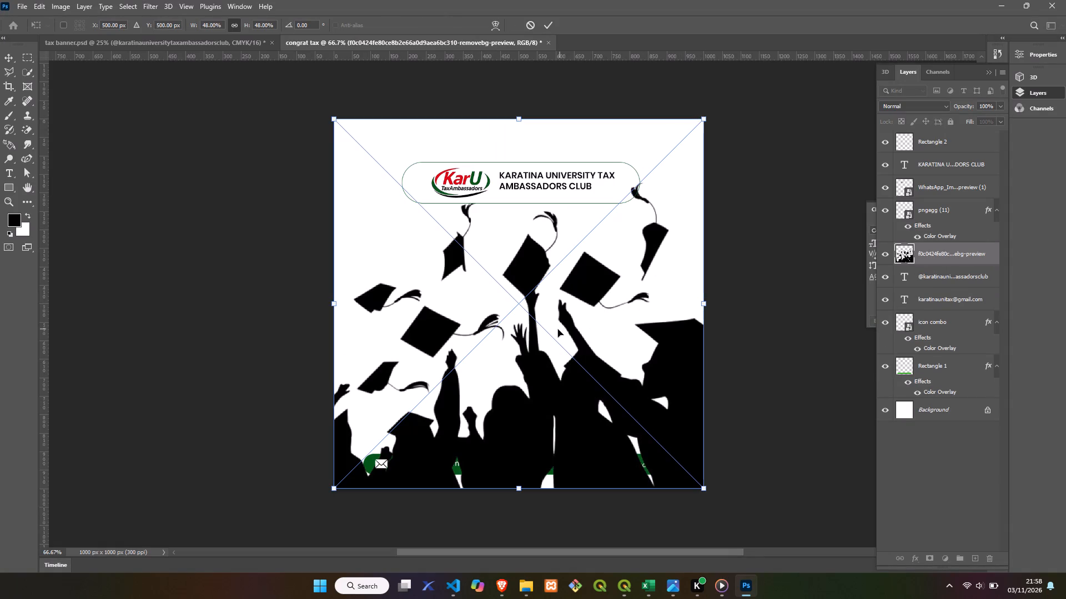
Move the graduates silhouette down and scale it to 48.36% at about X 500.75 px, Y 544.98 px, and commit the placement.
{"action": "left_click_drag", "start_coordinate": [535, 374], "coordinate": [537, 399]}
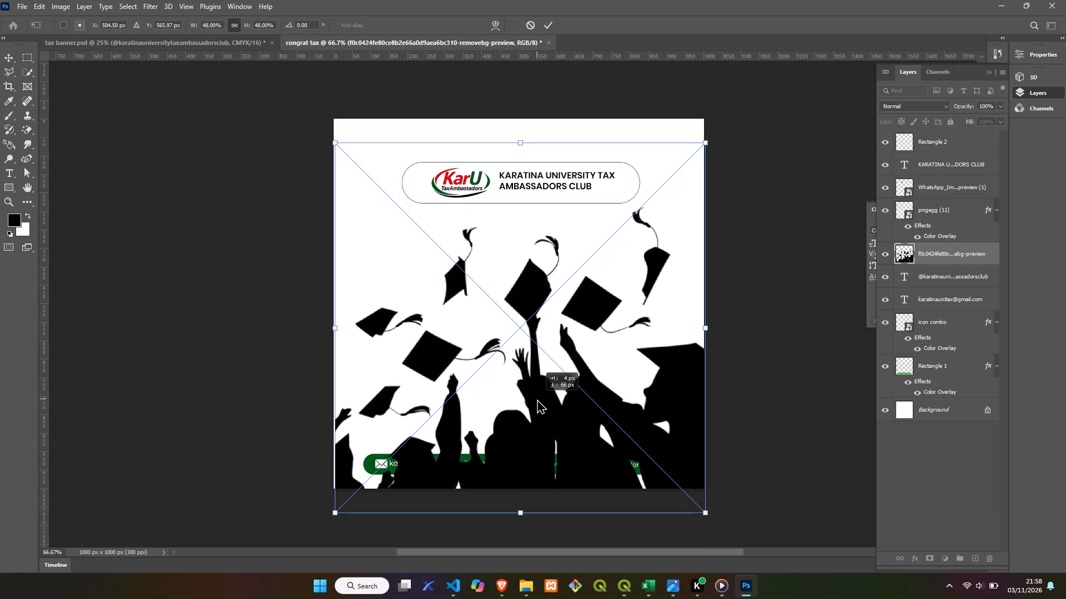
{"action": "left_click_drag", "start_coordinate": [537, 399], "coordinate": [537, 392]}
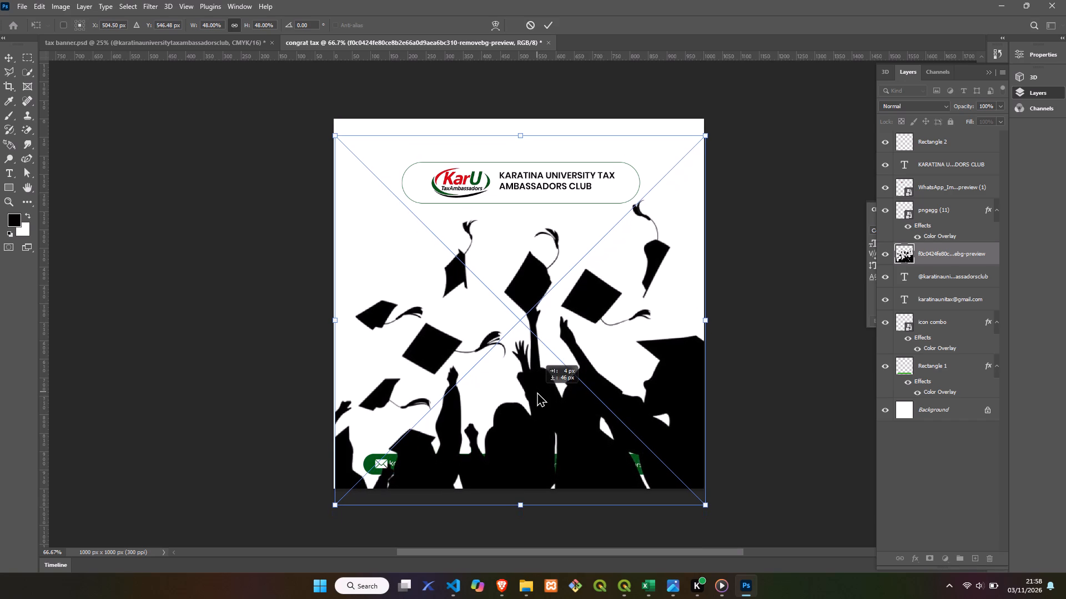
{"action": "left_click_drag", "start_coordinate": [537, 392], "coordinate": [537, 391]}
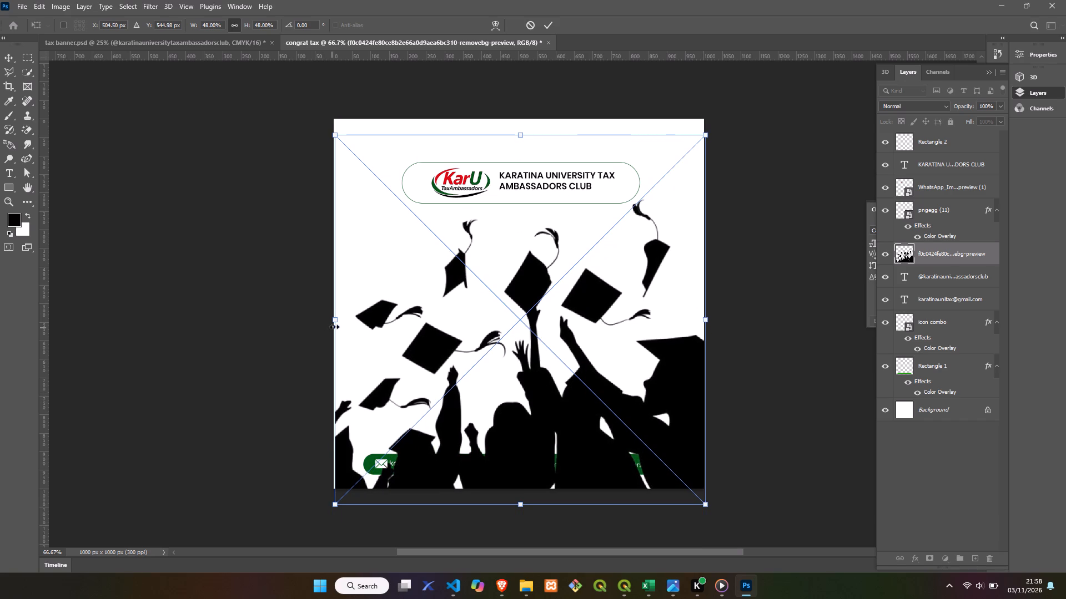
{"action": "left_click", "coordinate": [336, 321]}
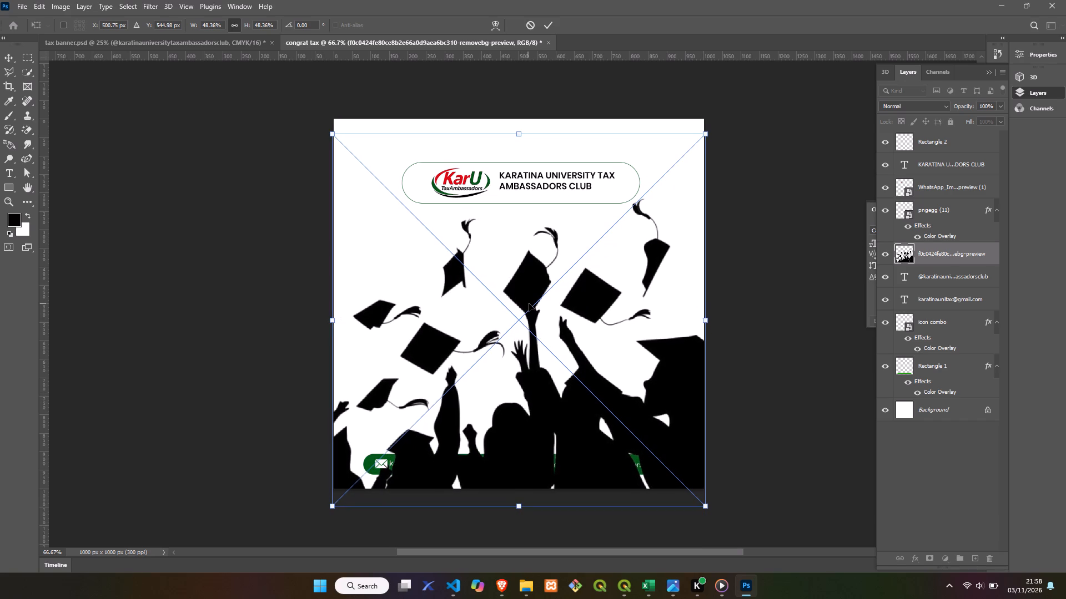
{"action": "right_click", "coordinate": [529, 303]}
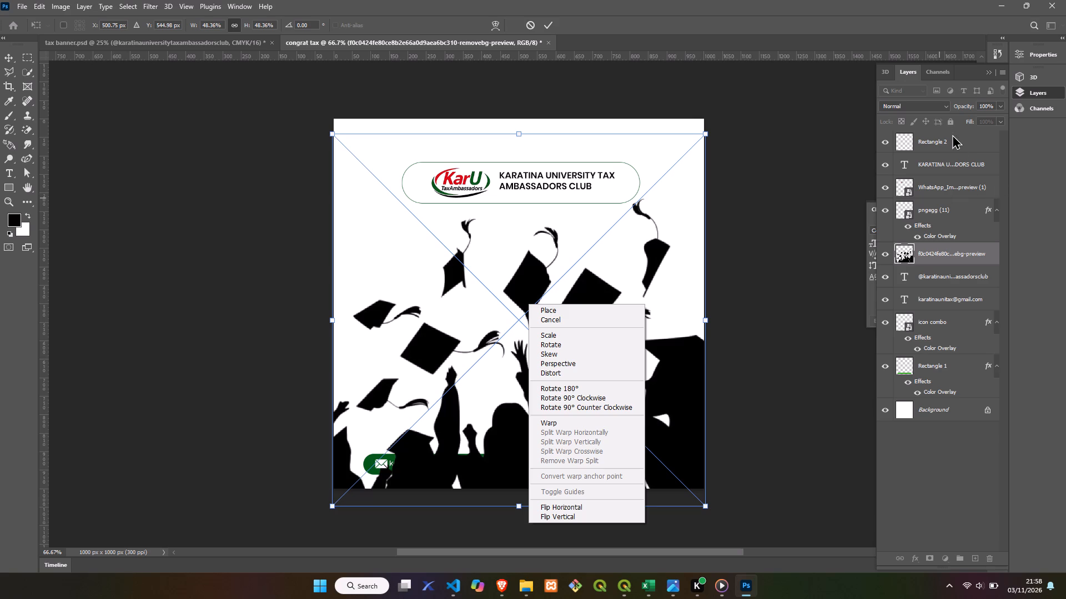
{"action": "right_click", "coordinate": [948, 246]}
{"action": "right_click", "coordinate": [947, 253]}
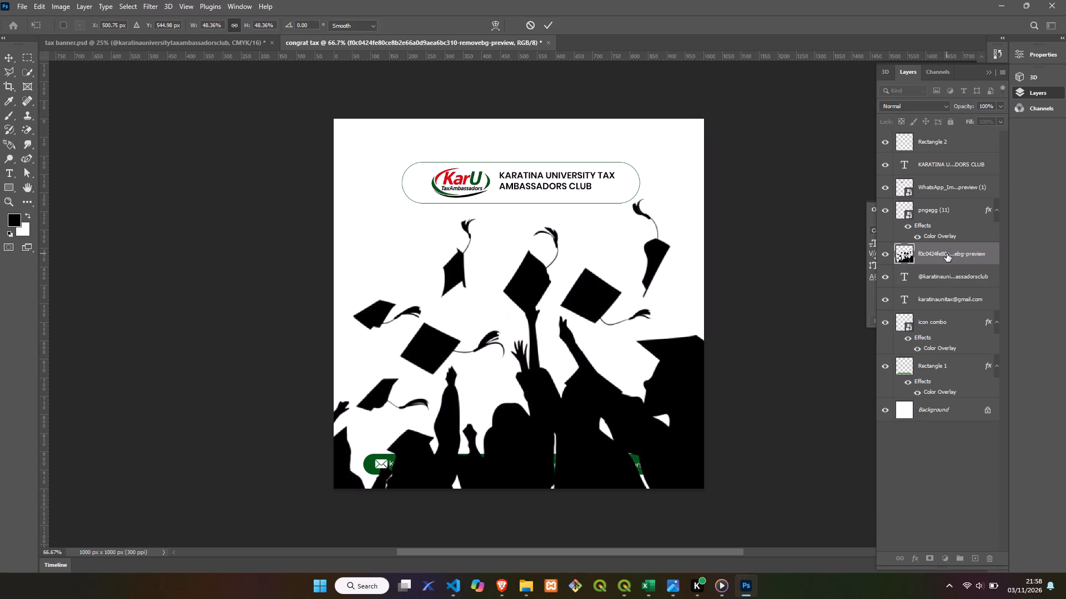
Add a Color Overlay to the graduates silhouette layer in dark green #005718 sampled from the KarU logo.
{"action": "right_click", "coordinate": [947, 253]}
{"action": "left_click", "coordinate": [819, 84]}
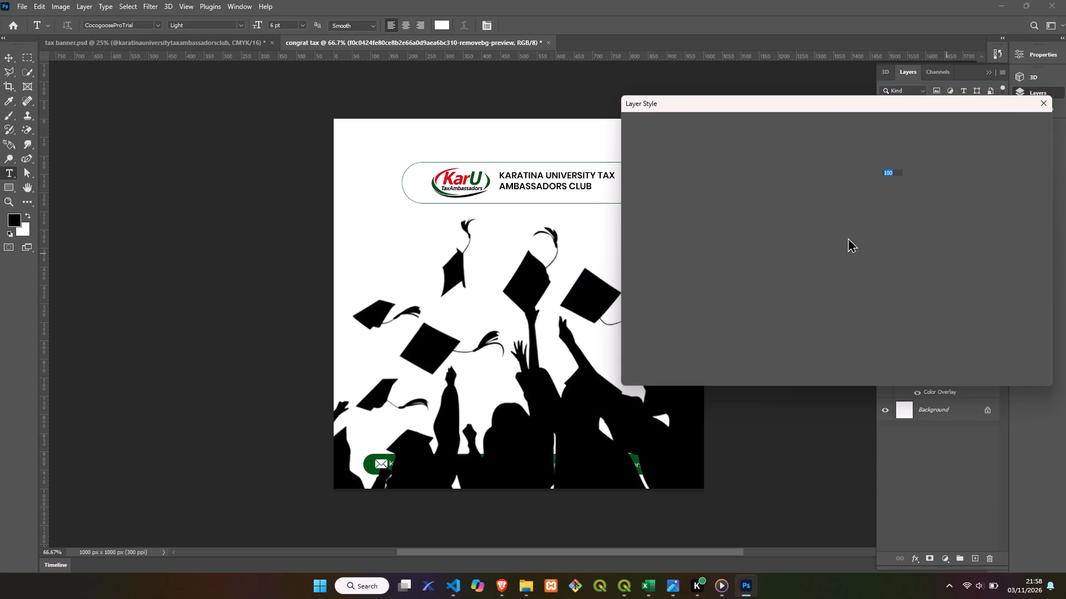
{"action": "left_click", "coordinate": [661, 273]}
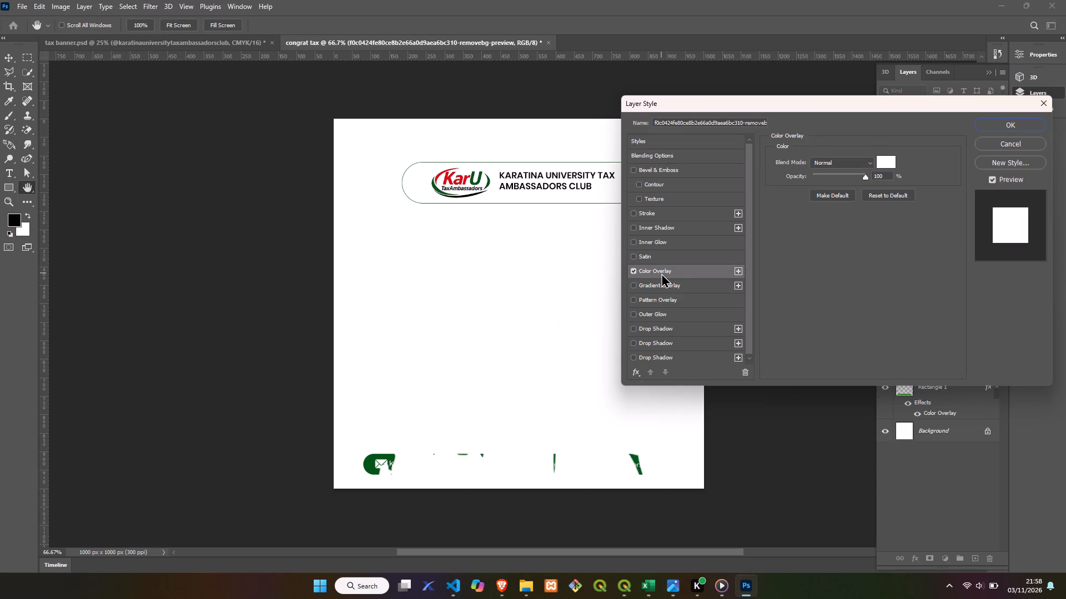
{"action": "left_click", "coordinate": [889, 164]}
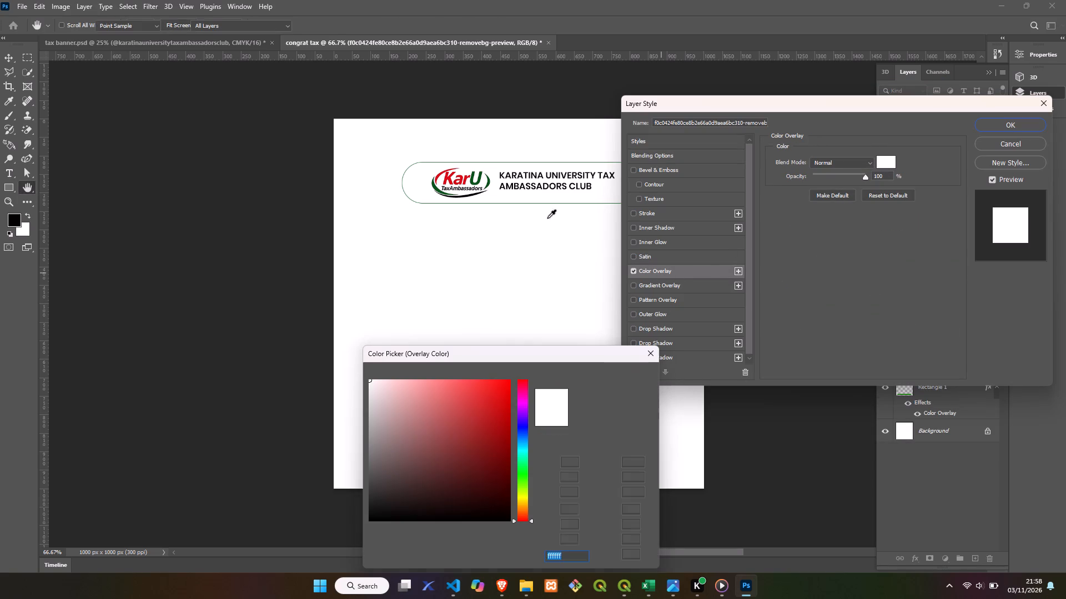
{"action": "left_click", "coordinate": [481, 175]}
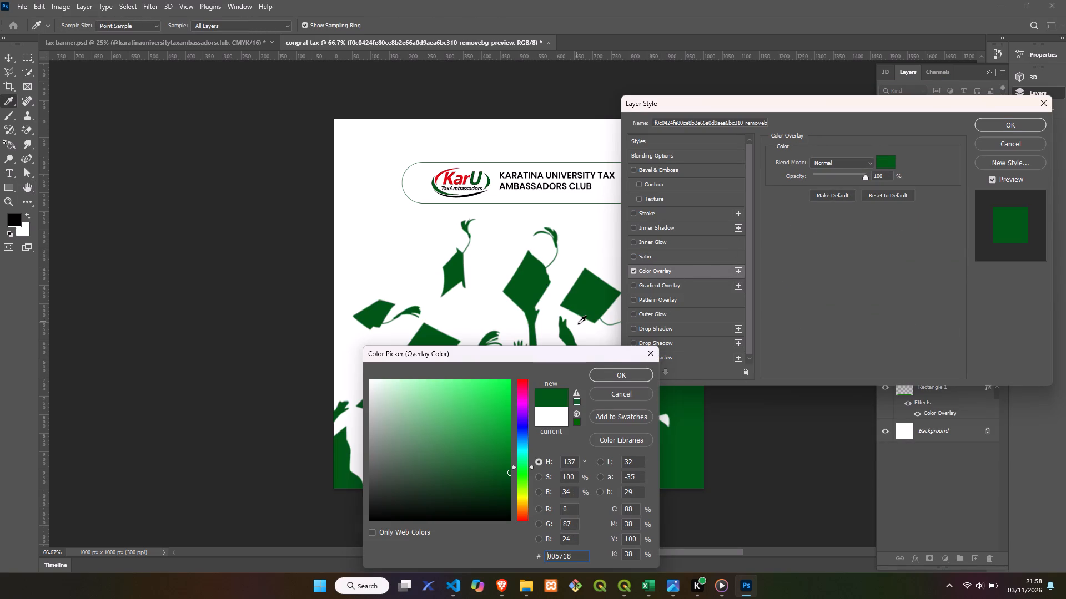
{"action": "left_click", "coordinate": [609, 371]}
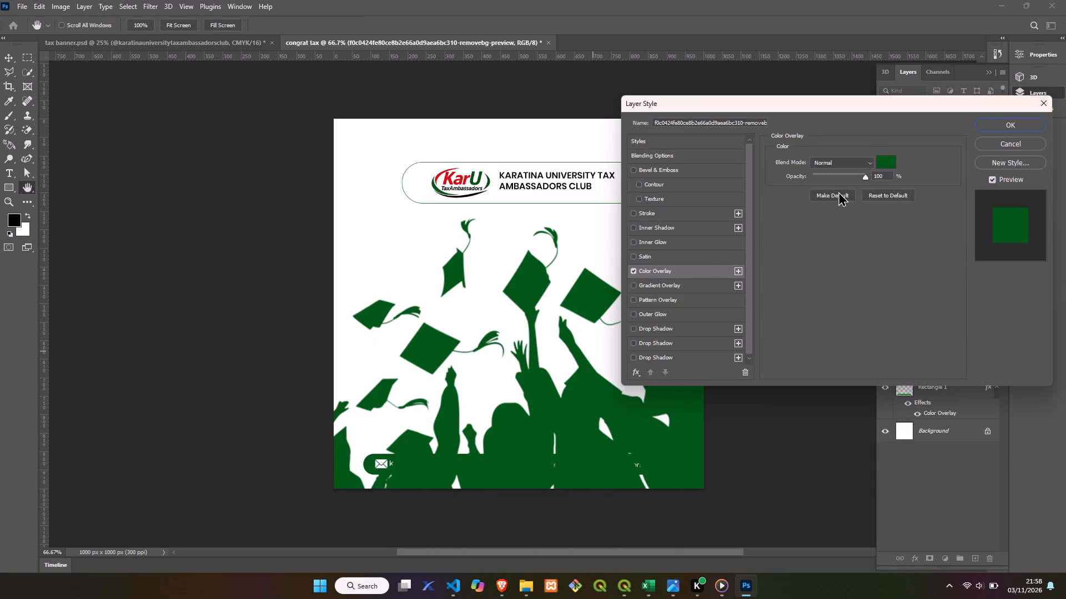
Try lower opacities for the silhouette's Color Overlay, return it to 100%, and apply the layer style.
{"action": "left_click", "coordinate": [843, 178]}
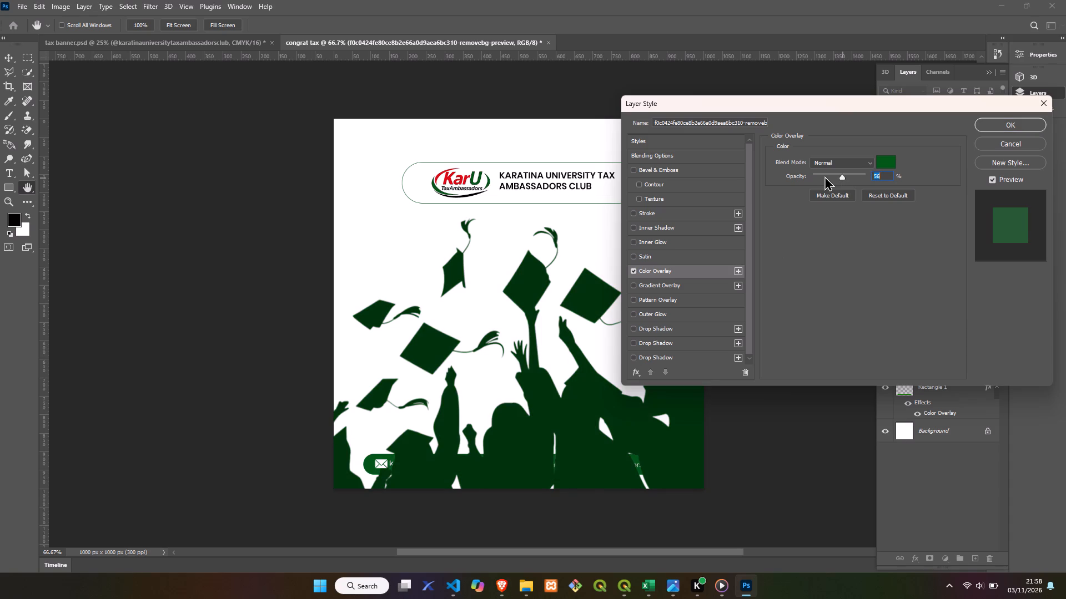
{"action": "left_click", "coordinate": [828, 174]}
{"action": "left_click", "coordinate": [818, 175]}
{"action": "left_click", "coordinate": [834, 174]}
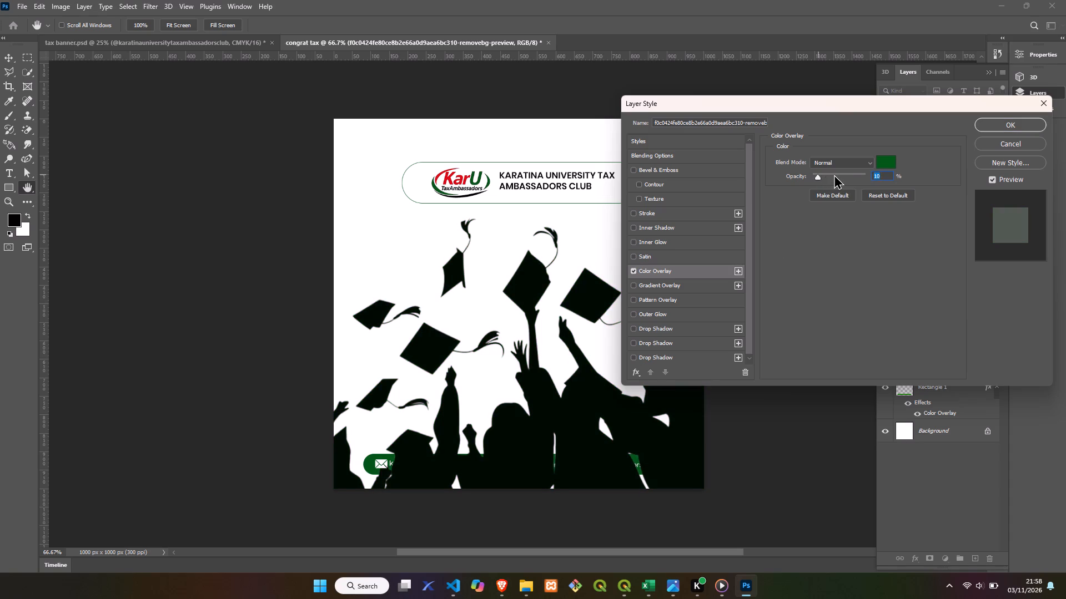
{"action": "left_click", "coordinate": [845, 173]}
{"action": "left_click", "coordinate": [858, 175]}
{"action": "left_click_drag", "start_coordinate": [853, 177], "coordinate": [862, 175]}
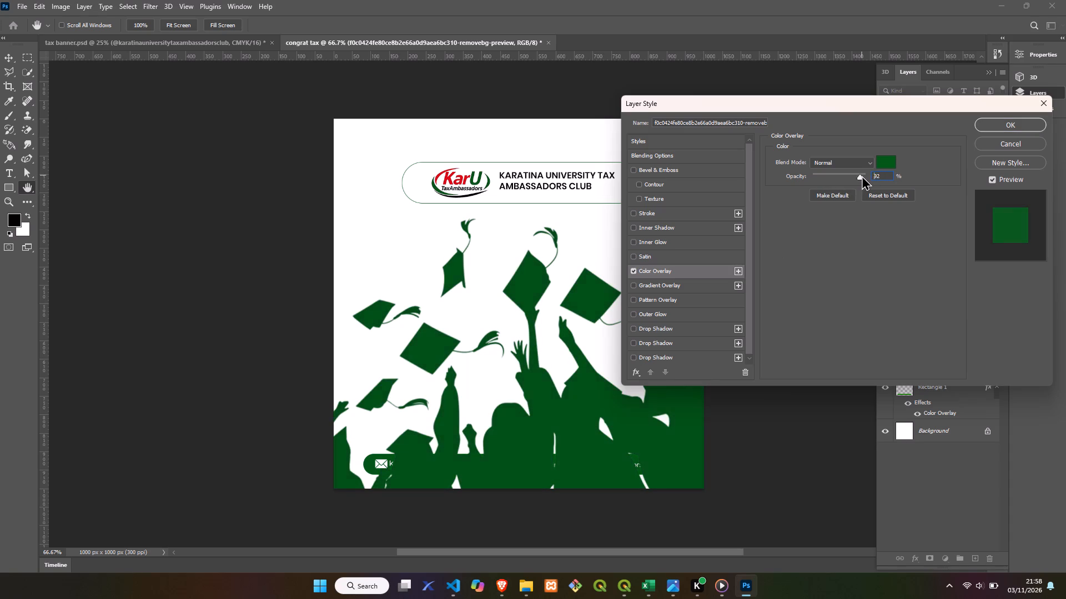
{"action": "left_click_drag", "start_coordinate": [862, 175], "coordinate": [877, 175]}
{"action": "left_click", "coordinate": [1014, 122]}
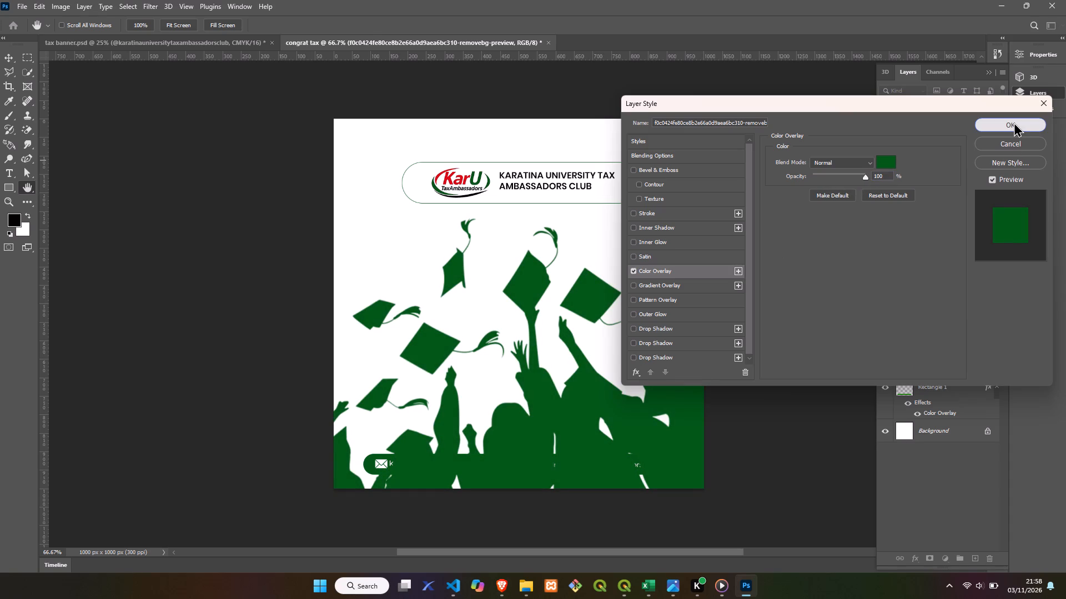
Reorder the graduates silhouette layer to sit below Rectangle 1, directly above the Background.
{"action": "left_click_drag", "start_coordinate": [939, 256], "coordinate": [931, 357]}
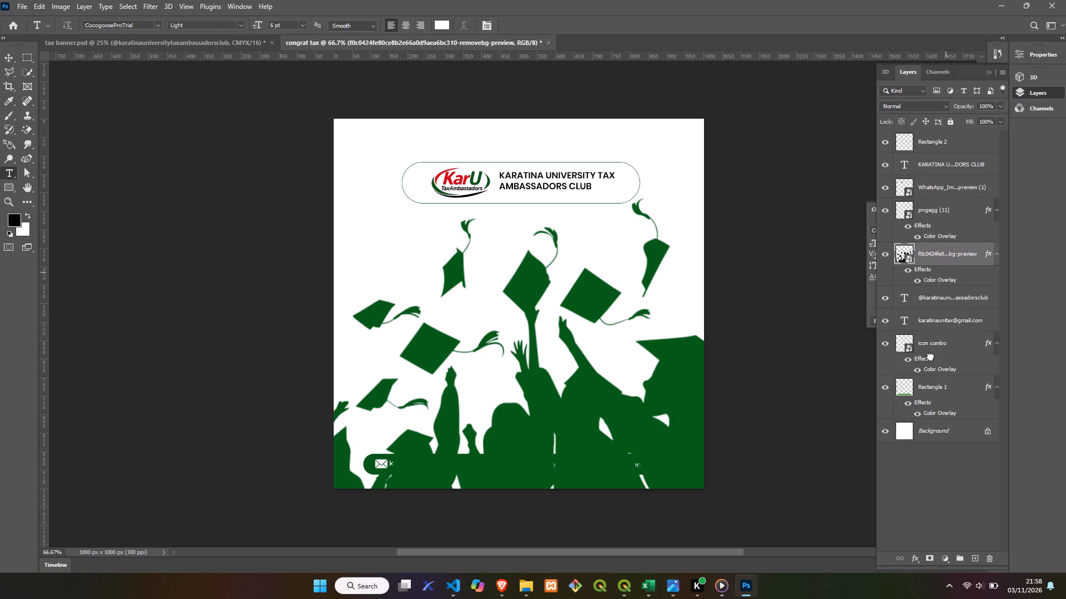
{"action": "left_click_drag", "start_coordinate": [931, 357], "coordinate": [926, 410]}
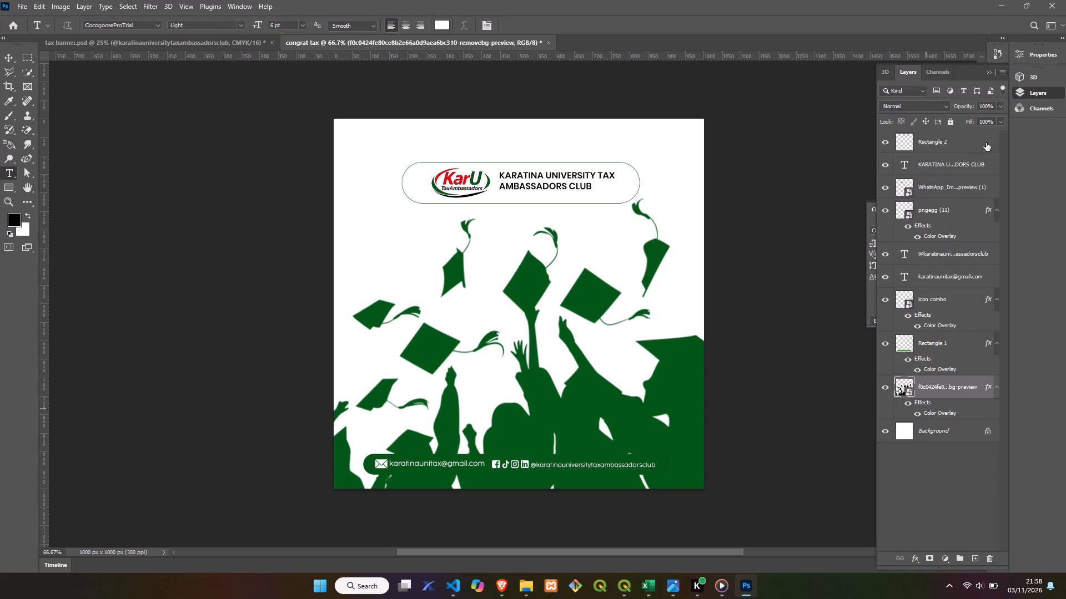
Lower the graduates silhouette layer's opacity to 16%.
{"action": "left_click", "coordinate": [999, 105]}
{"action": "left_click_drag", "start_coordinate": [998, 118], "coordinate": [969, 127]}
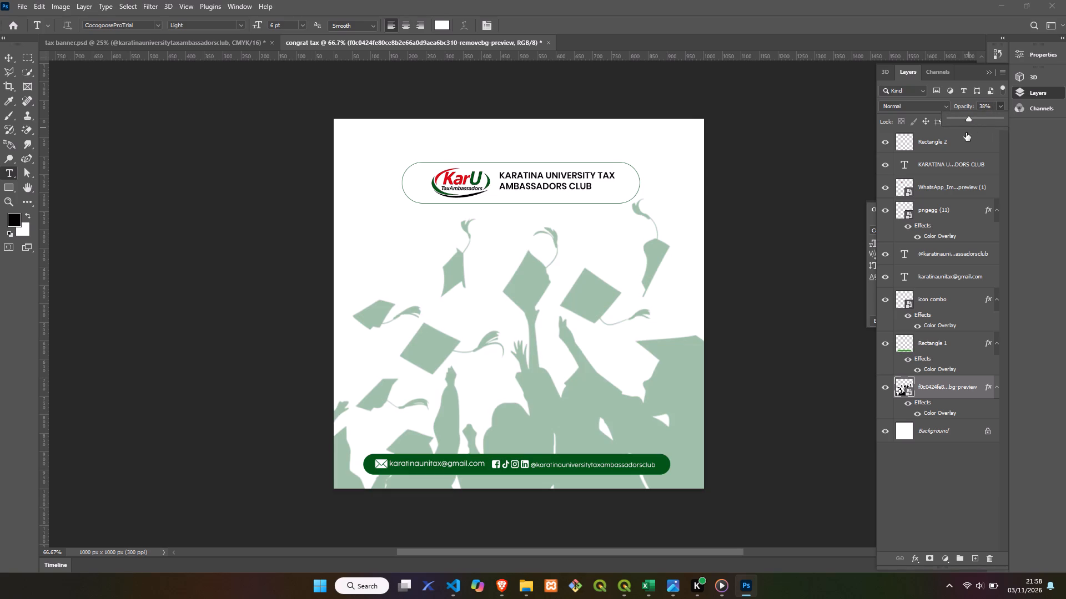
{"action": "left_click_drag", "start_coordinate": [969, 119], "coordinate": [952, 122]}
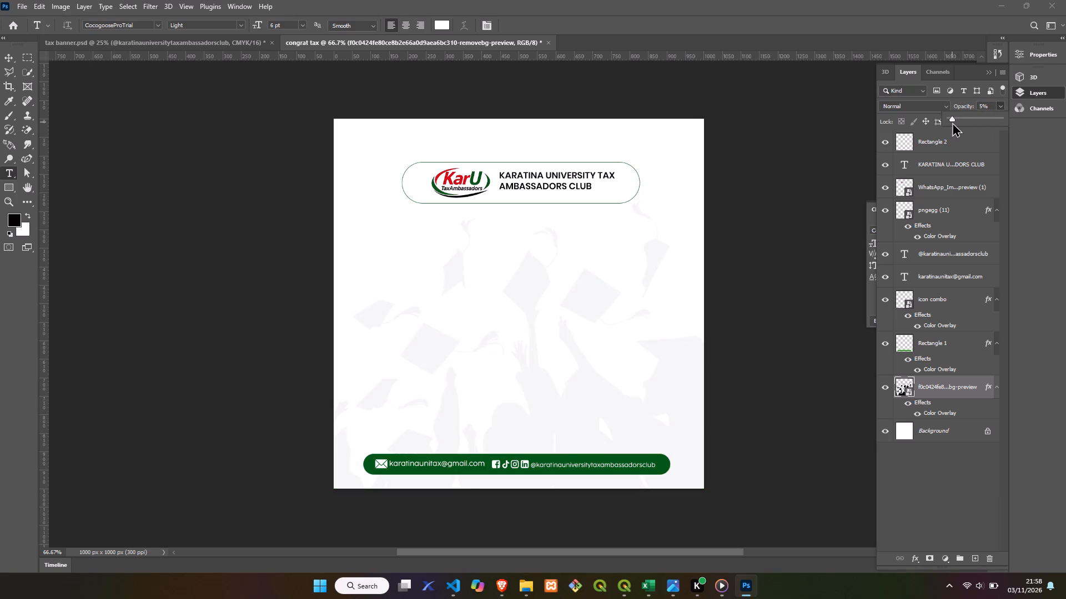
{"action": "left_click_drag", "start_coordinate": [952, 122], "coordinate": [964, 119]}
{"action": "left_click_drag", "start_coordinate": [951, 119], "coordinate": [958, 116]}
{"action": "left_click_drag", "start_coordinate": [958, 116], "coordinate": [959, 116]}
{"action": "left_click_drag", "start_coordinate": [959, 116], "coordinate": [954, 122]}
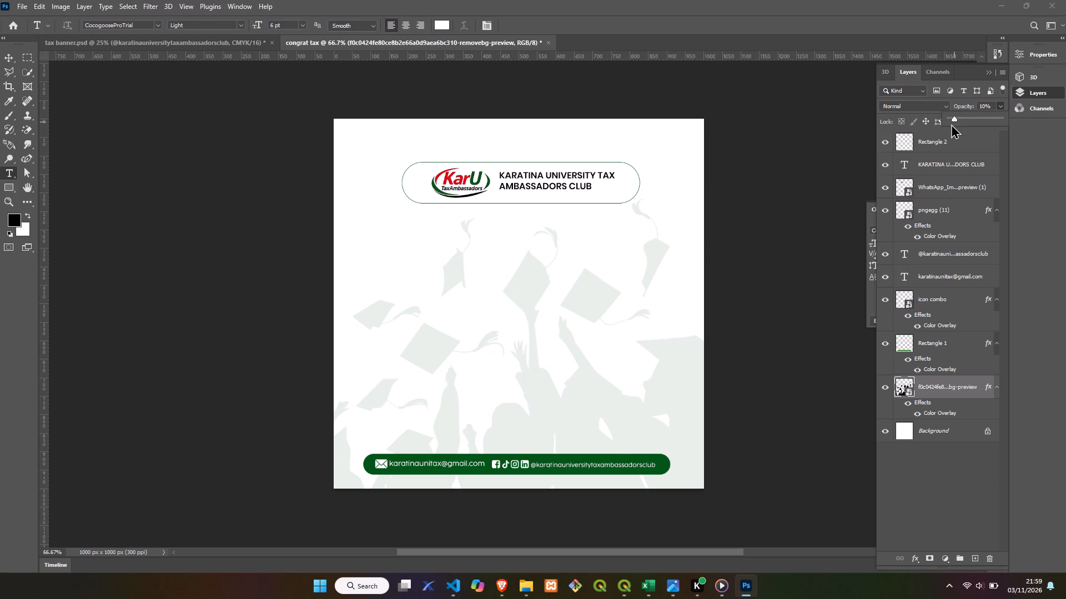
{"action": "left_click", "coordinate": [954, 120]}
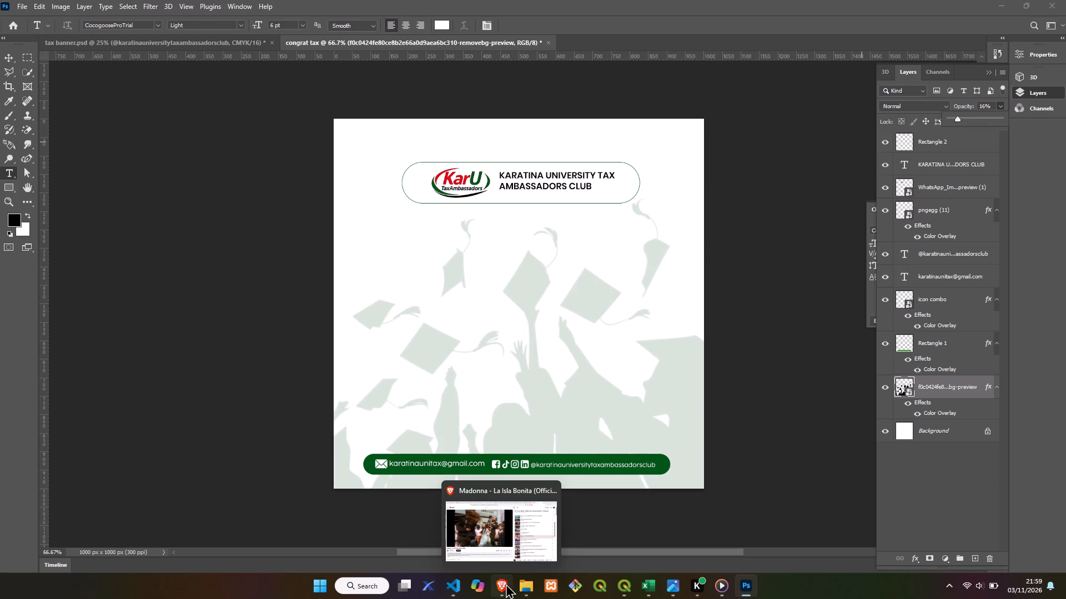
Switch to File Explorer and place the "Class of 2026" image download-removebg-preview.png into the congrat tax document.
{"action": "left_click", "coordinate": [560, 536]}
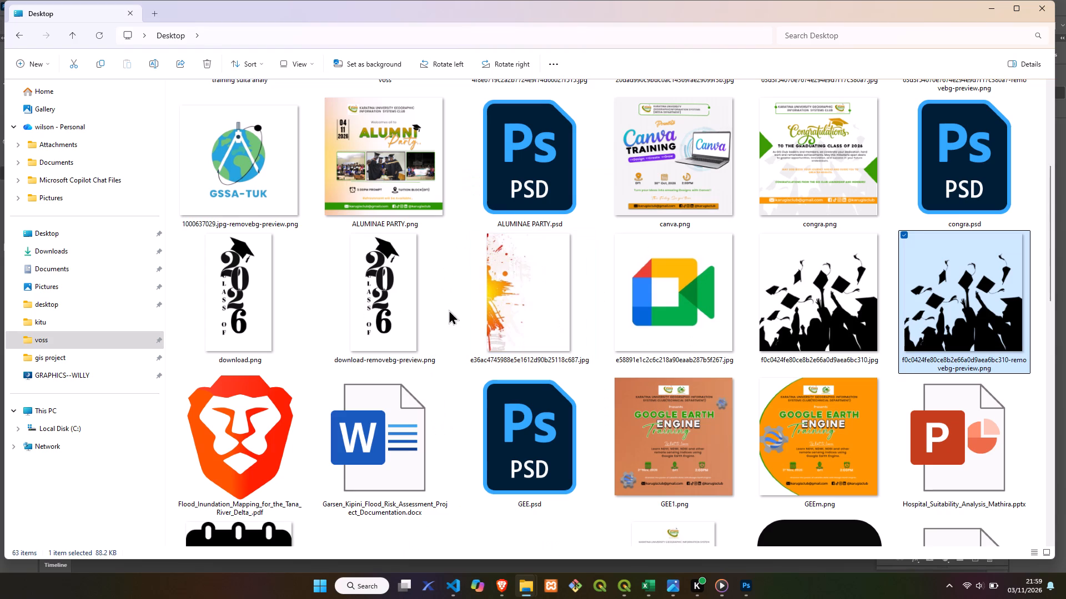
{"action": "left_click", "coordinate": [380, 290]}
{"action": "left_click_drag", "start_coordinate": [381, 272], "coordinate": [663, 588]}
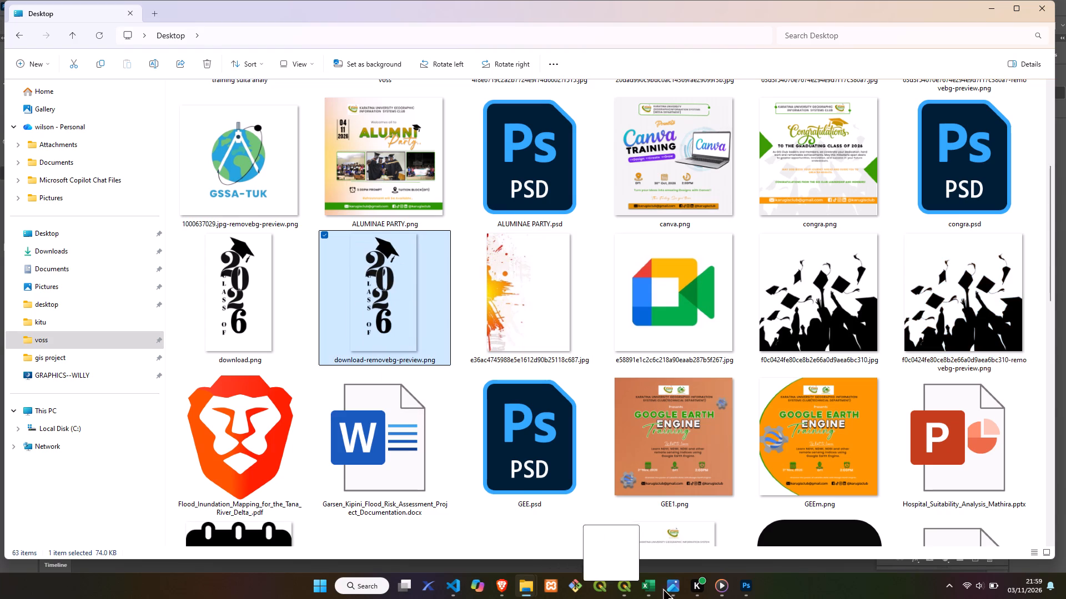
{"action": "left_click_drag", "start_coordinate": [663, 588], "coordinate": [482, 355]}
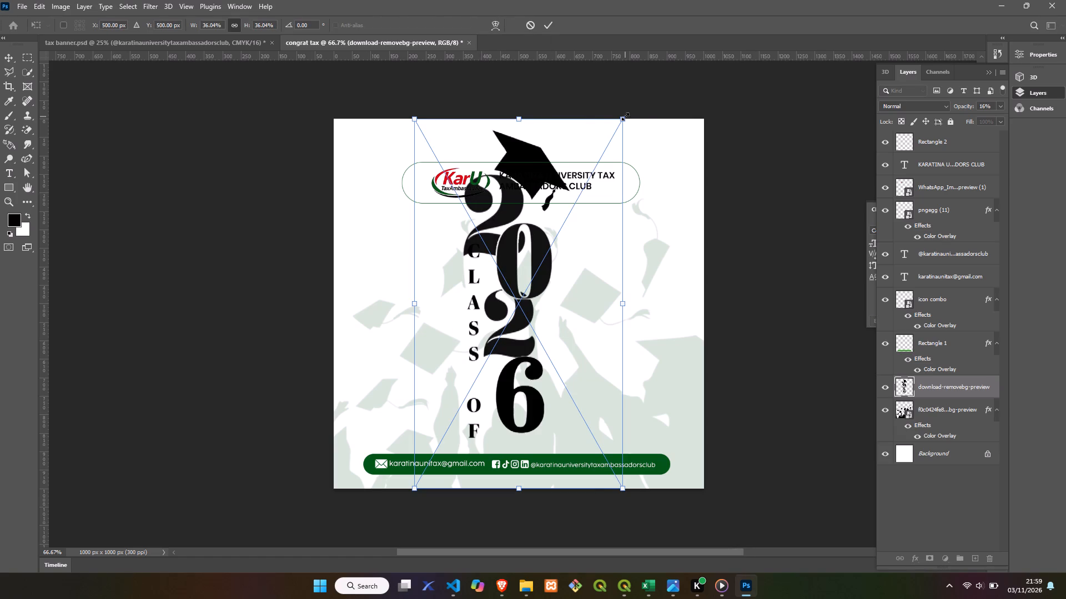
Scale the placed Class of 2026 graphic down to about 22% and position it along the poster's left side, above the green footer.
{"action": "left_click_drag", "start_coordinate": [625, 118], "coordinate": [552, 270]}
{"action": "left_click_drag", "start_coordinate": [491, 338], "coordinate": [432, 290]}
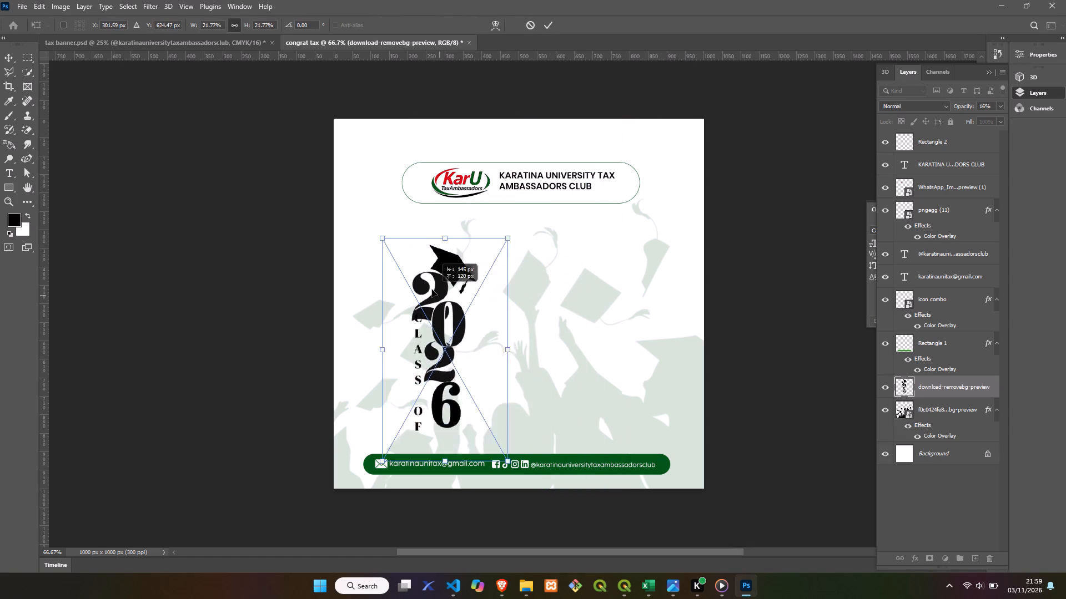
{"action": "left_click_drag", "start_coordinate": [432, 290], "coordinate": [410, 299]}
{"action": "left_click", "coordinate": [550, 26]}
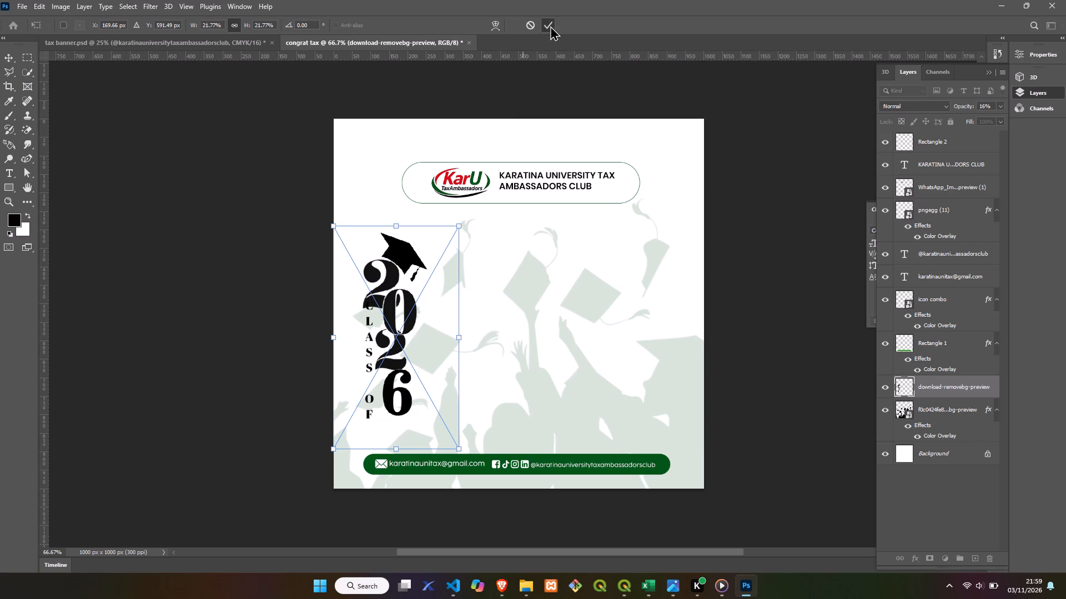
{"action": "left_click", "coordinate": [5, 58]}
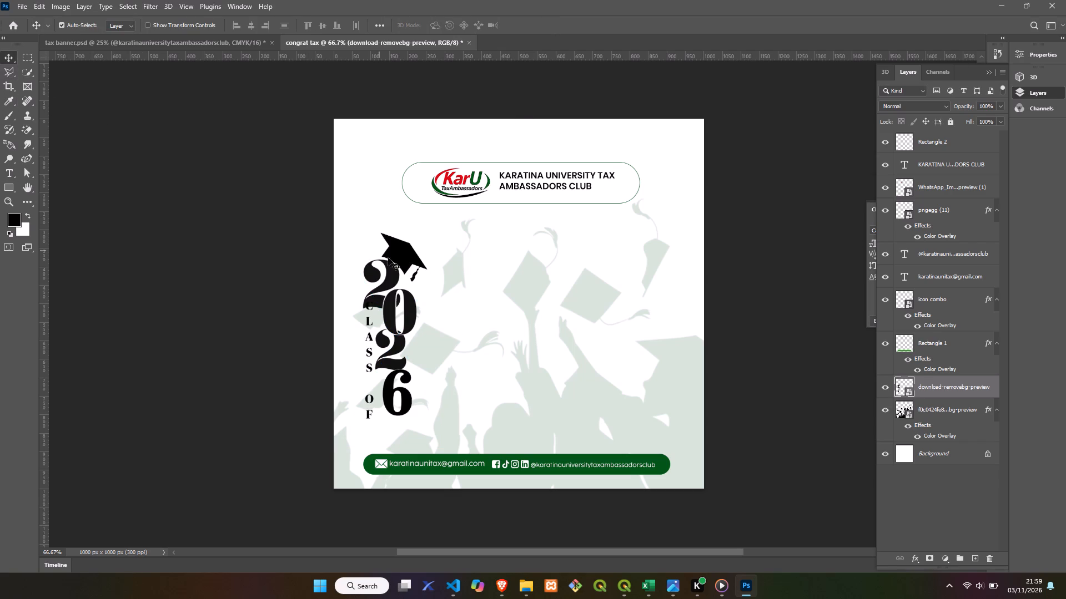
{"action": "left_click_drag", "start_coordinate": [404, 261], "coordinate": [413, 261]}
Add a Color Overlay to the Class of 2026 layer using the red sampled from the KarU logo.
{"action": "right_click", "coordinate": [973, 387]}
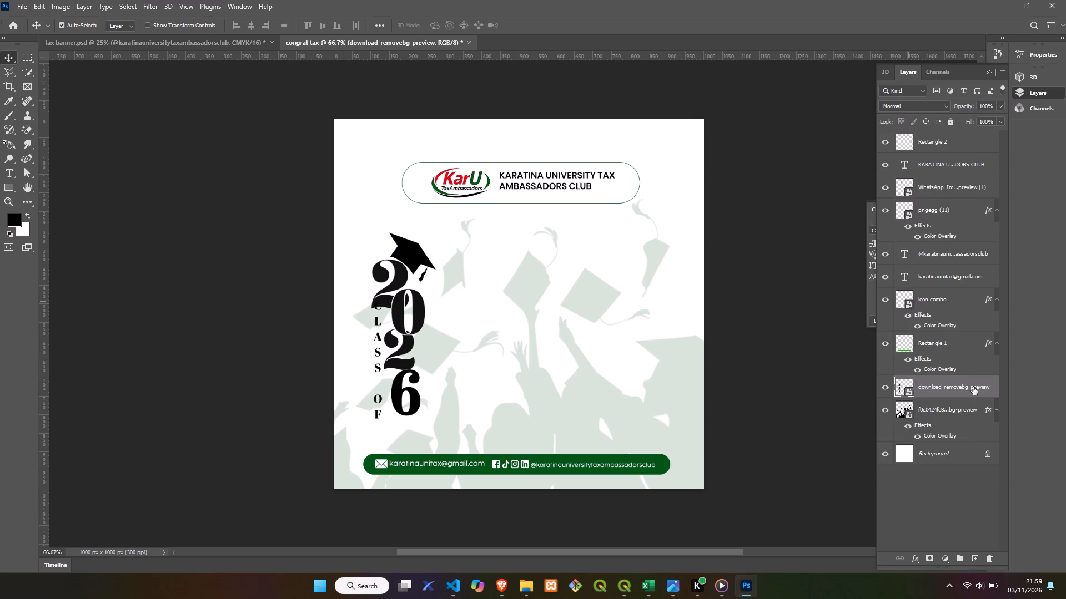
{"action": "left_click", "coordinate": [844, 81]}
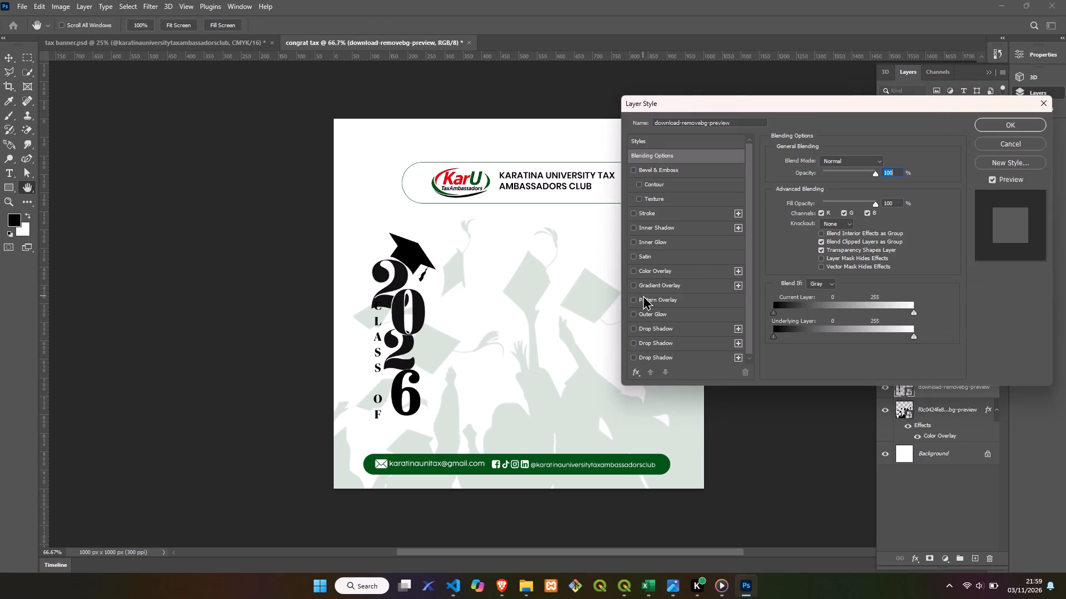
{"action": "left_click", "coordinate": [645, 271]}
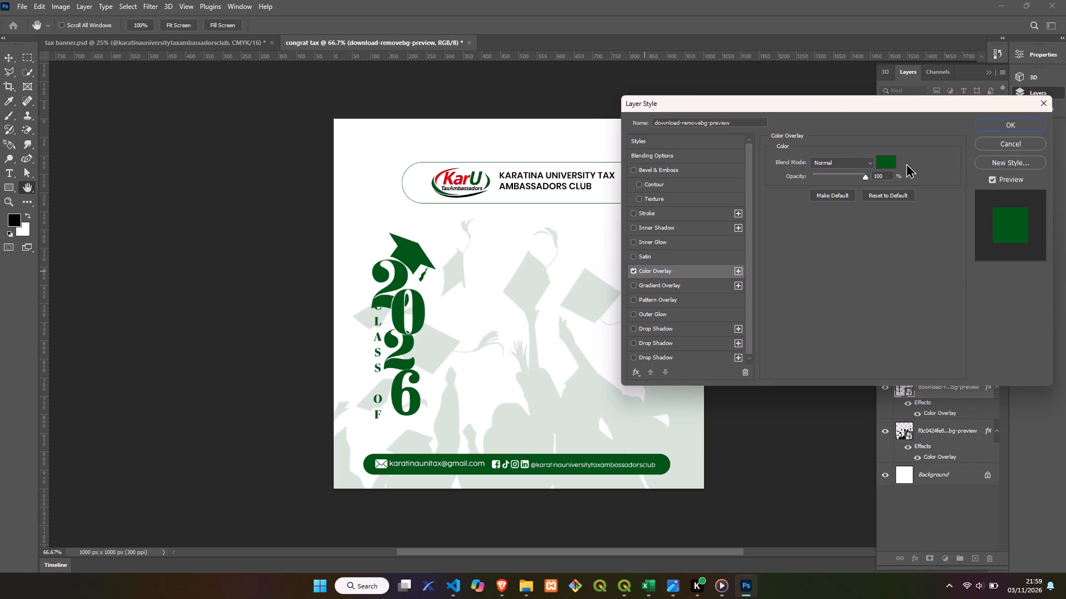
{"action": "left_click", "coordinate": [891, 164]}
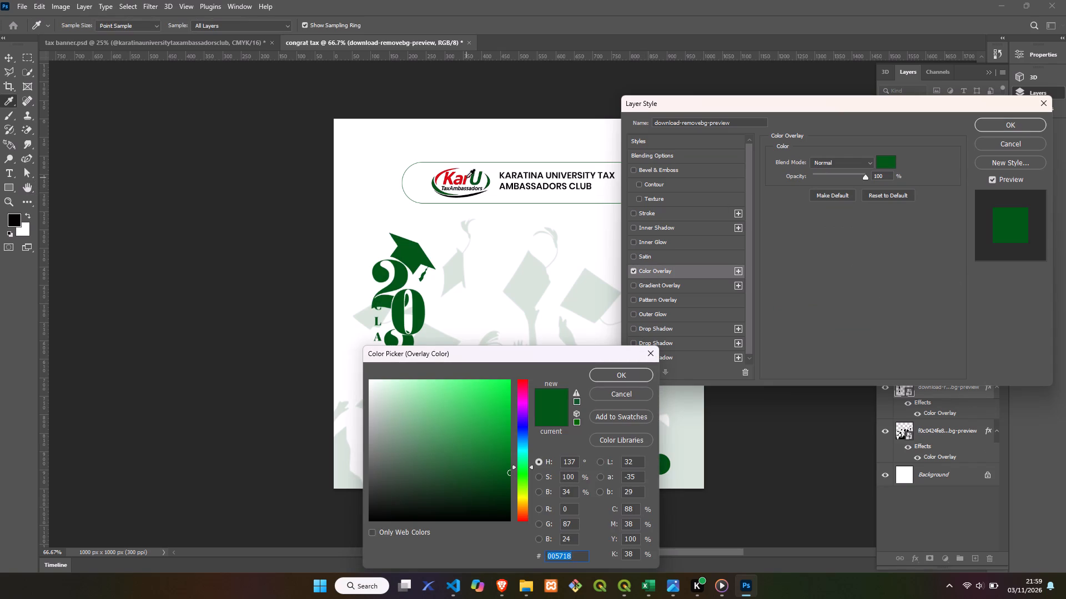
{"action": "left_click", "coordinate": [466, 177]}
{"action": "left_click", "coordinate": [607, 372]}
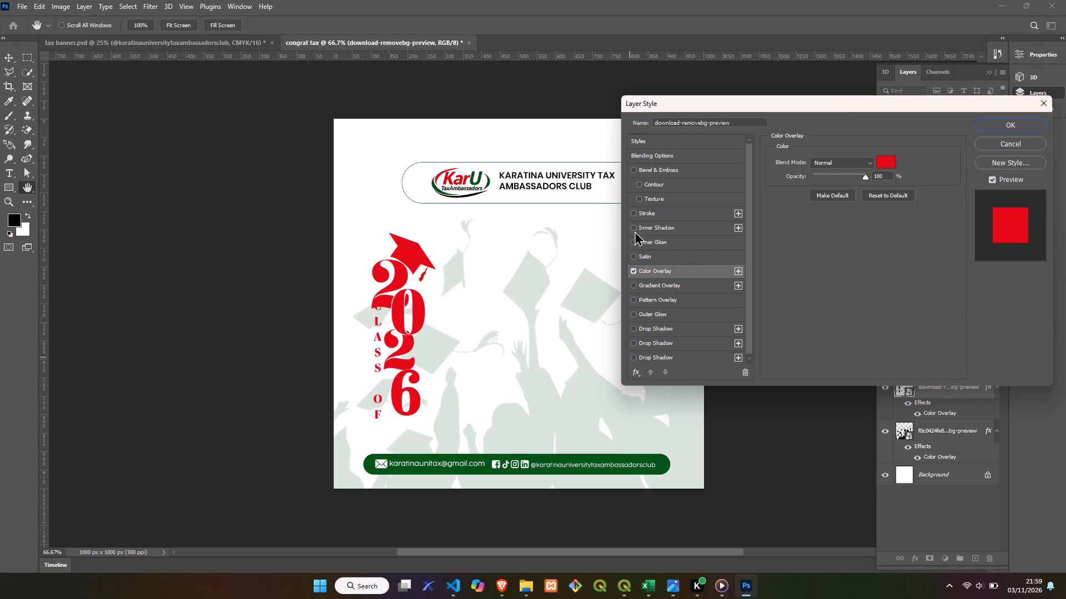
Enable the Stroke effect on the Class of 2026 layer.
{"action": "left_click", "coordinate": [635, 212]}
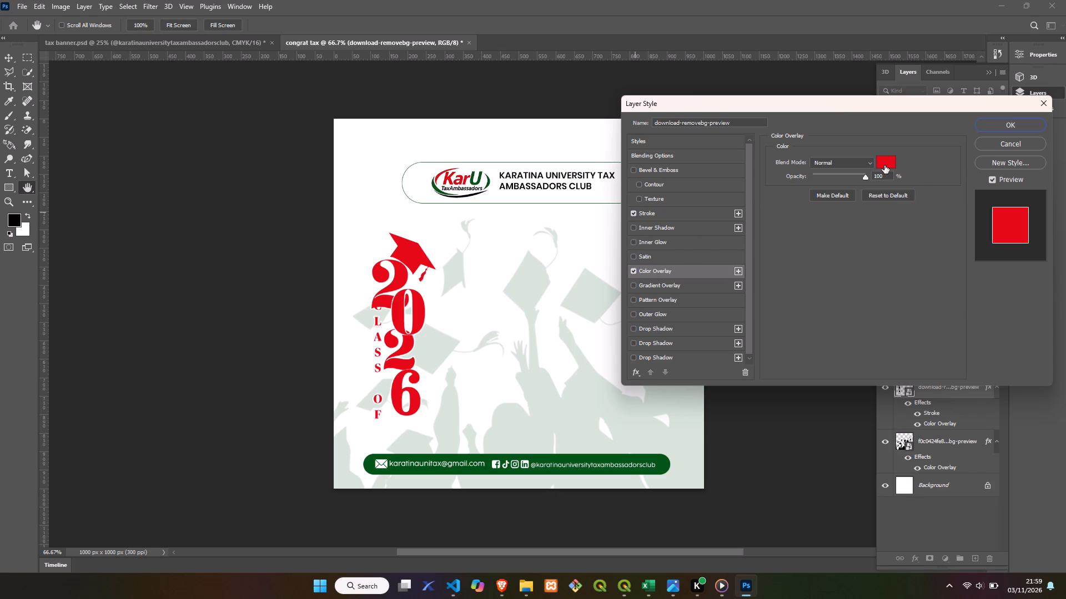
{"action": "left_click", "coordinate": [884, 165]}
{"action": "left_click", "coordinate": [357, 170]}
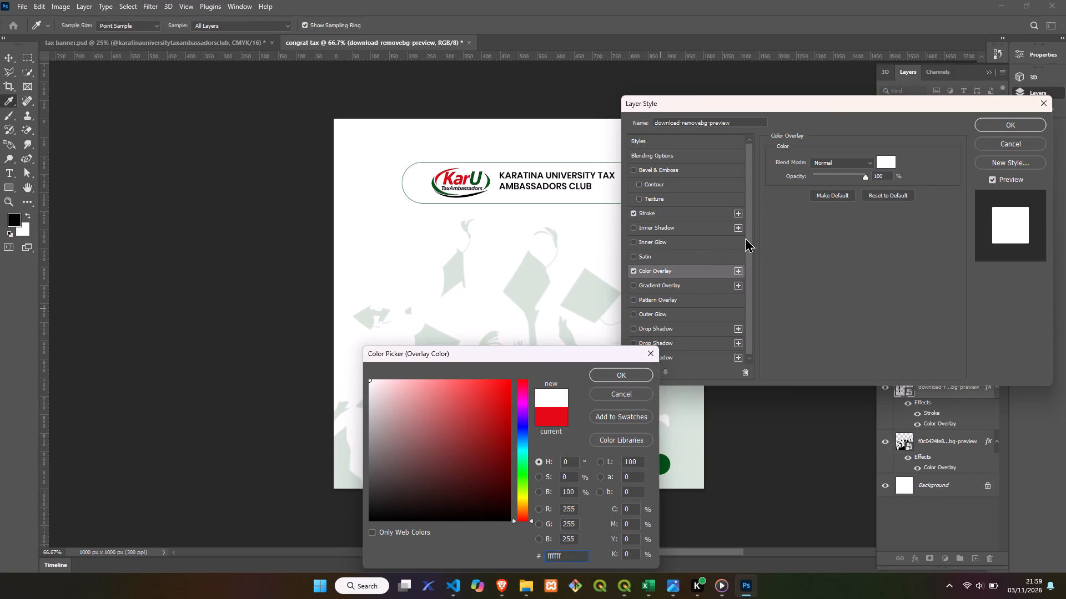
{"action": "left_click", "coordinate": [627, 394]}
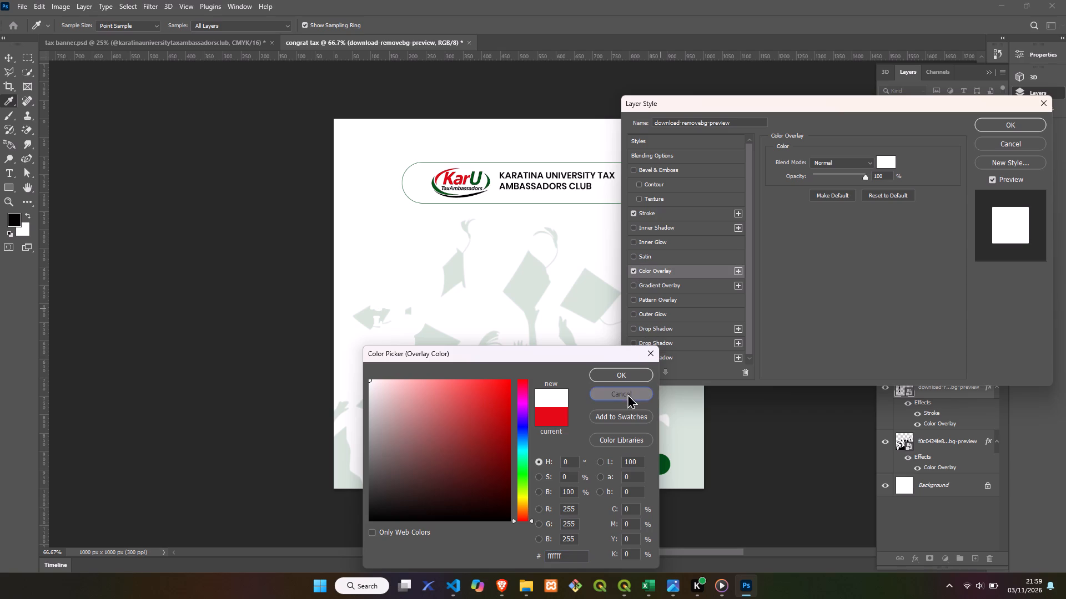
View the Stroke settings, add a Drop Shadow to the Class of 2026 layer, and apply the layer style.
{"action": "left_click", "coordinate": [662, 212]}
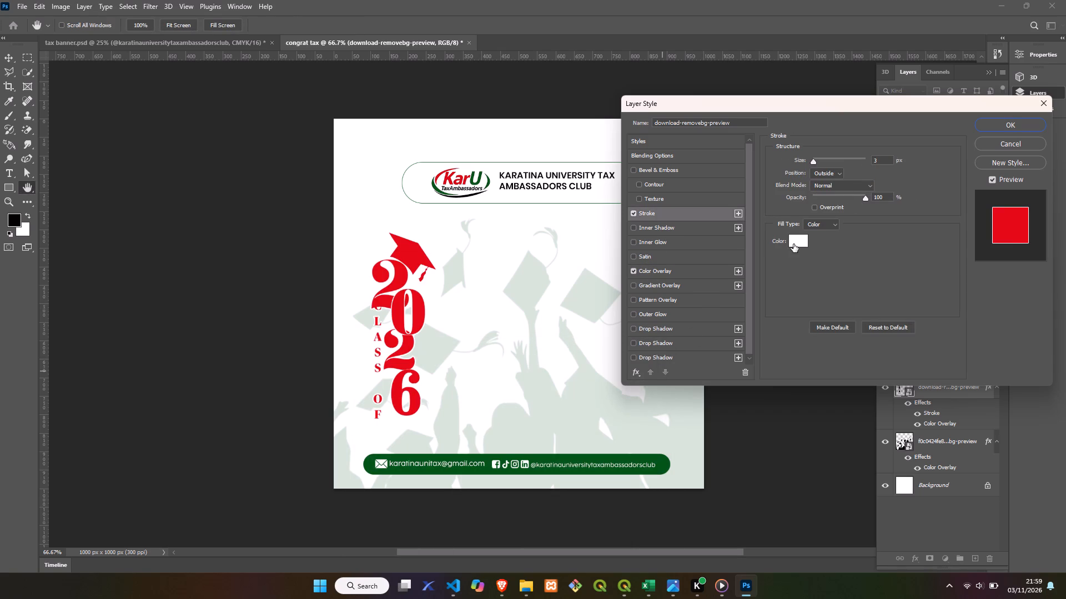
{"action": "left_click", "coordinate": [663, 330]}
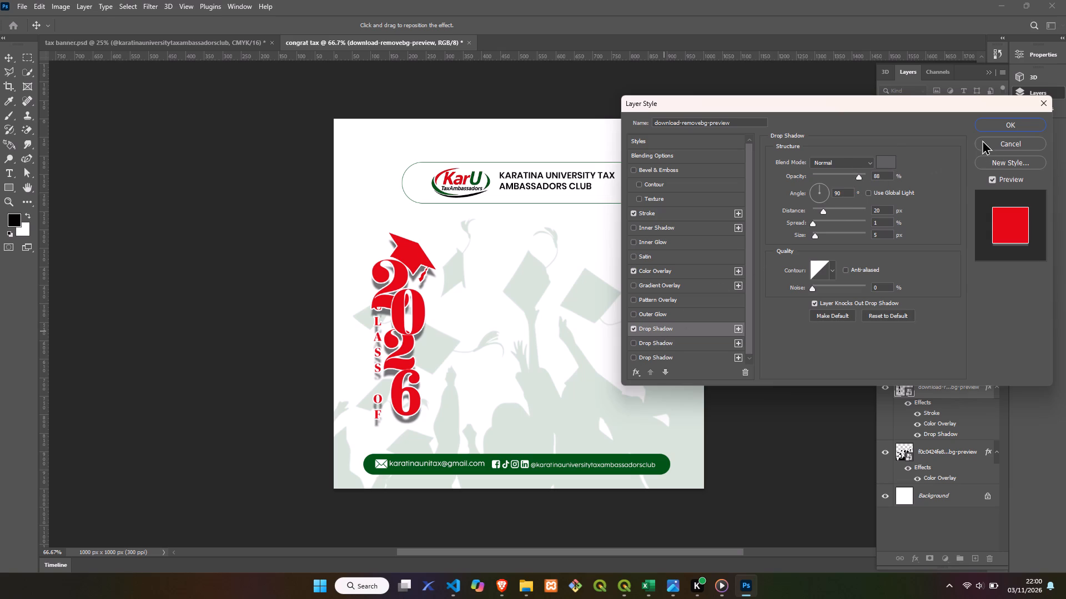
{"action": "left_click", "coordinate": [994, 126]}
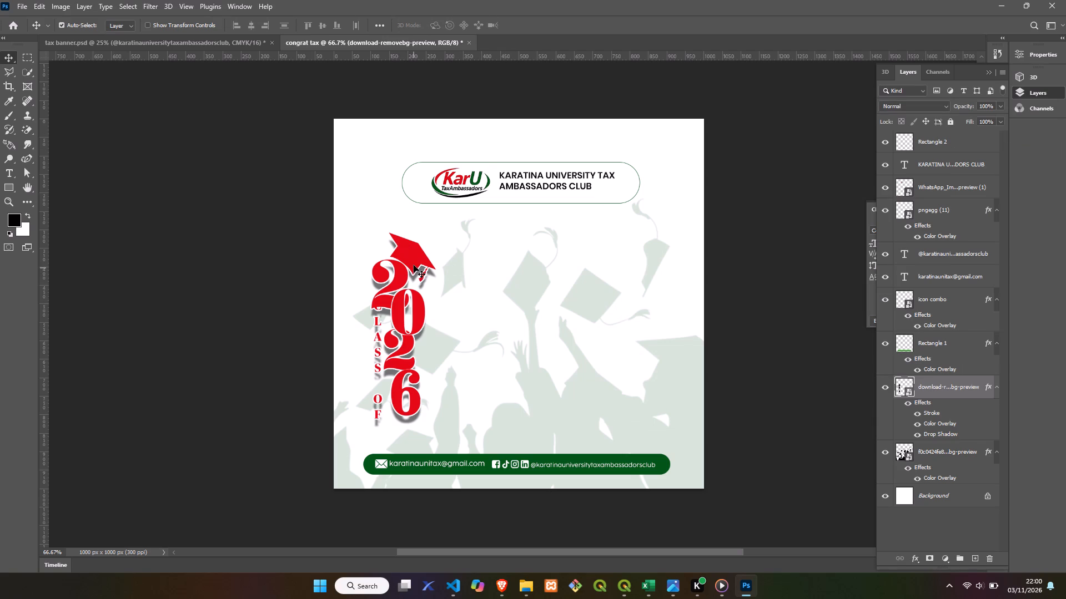
Shift the Class of 2026 graphic slightly up and closer to the poster's left edge.
{"action": "left_click_drag", "start_coordinate": [414, 265], "coordinate": [414, 258]}
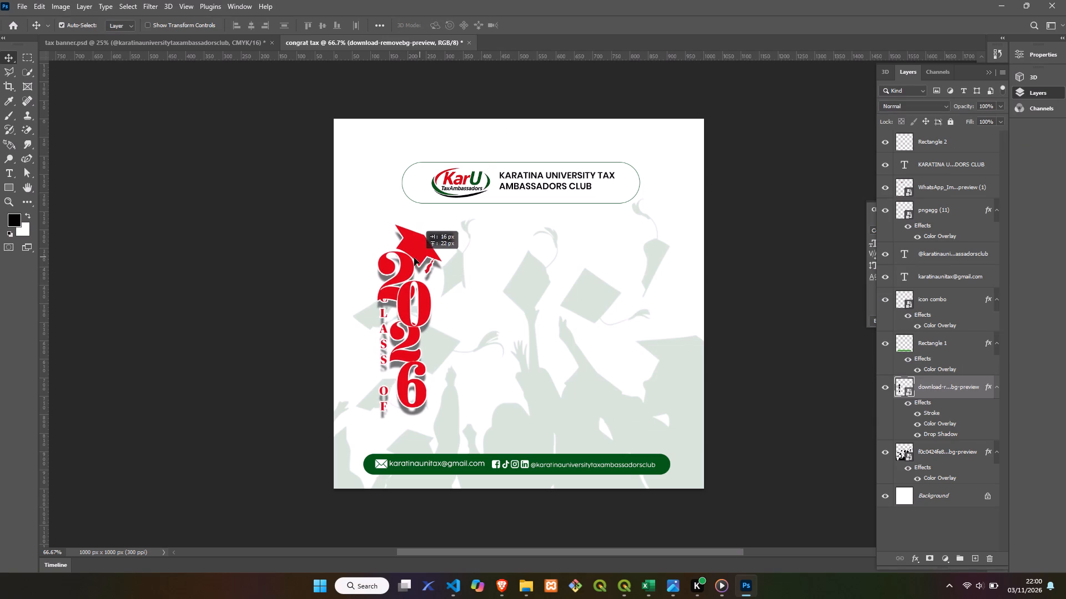
{"action": "left_click_drag", "start_coordinate": [414, 258], "coordinate": [401, 260]}
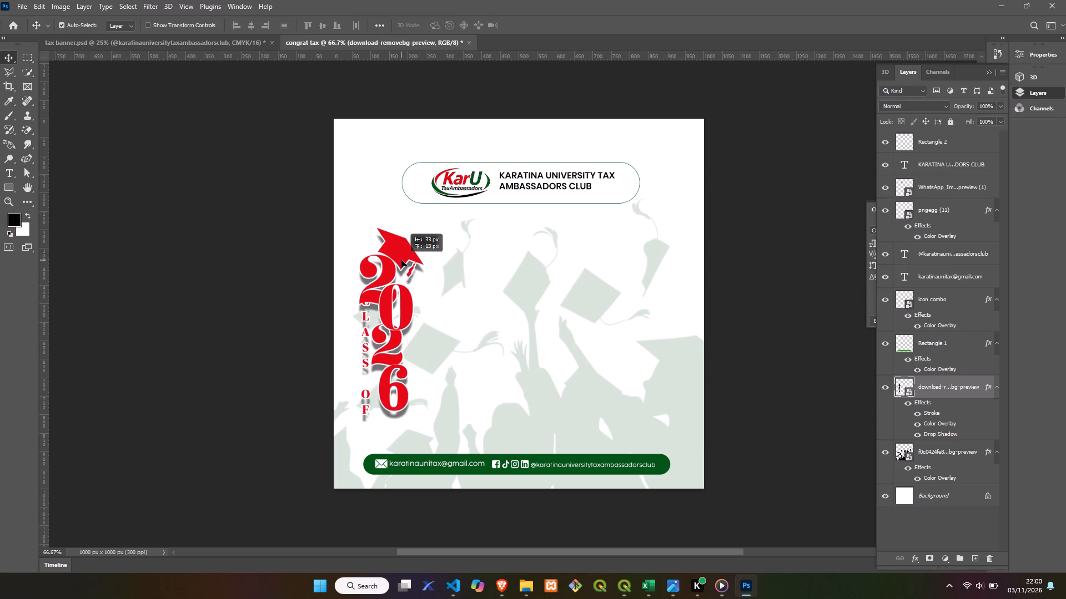
{"action": "left_click_drag", "start_coordinate": [401, 260], "coordinate": [403, 258]}
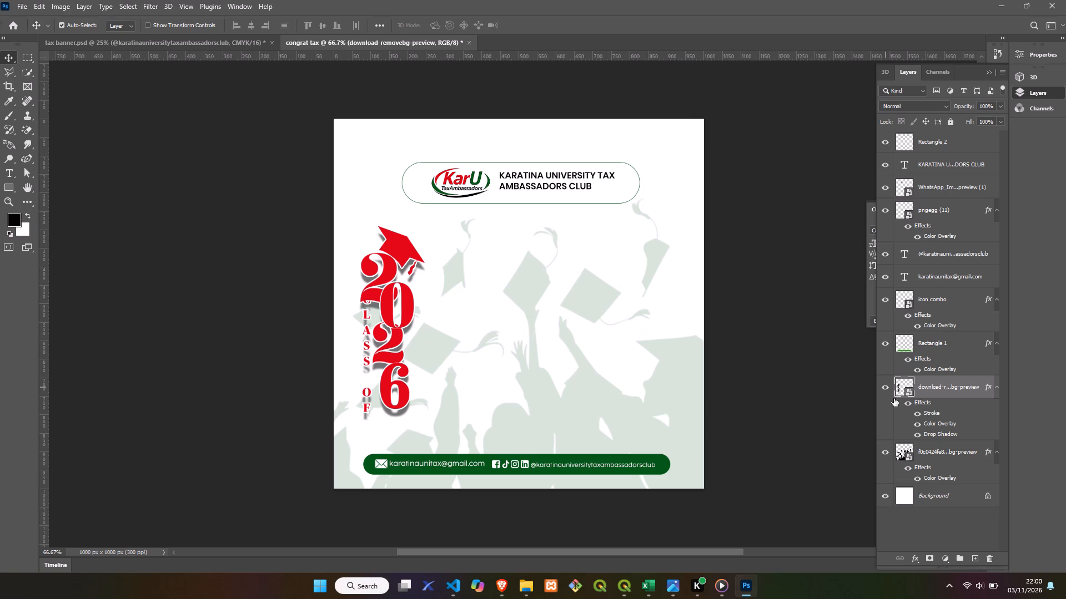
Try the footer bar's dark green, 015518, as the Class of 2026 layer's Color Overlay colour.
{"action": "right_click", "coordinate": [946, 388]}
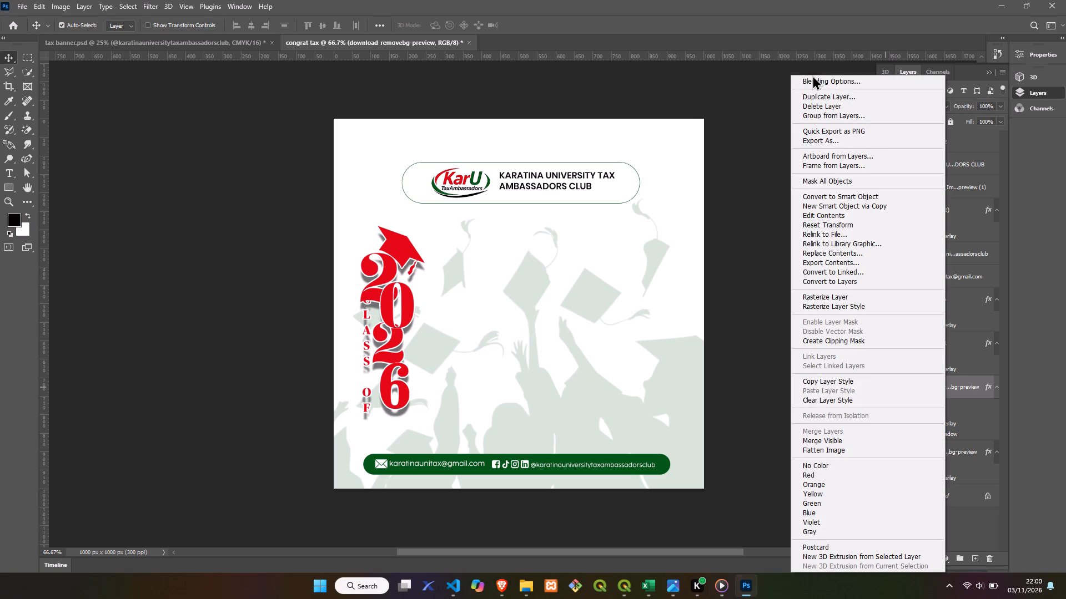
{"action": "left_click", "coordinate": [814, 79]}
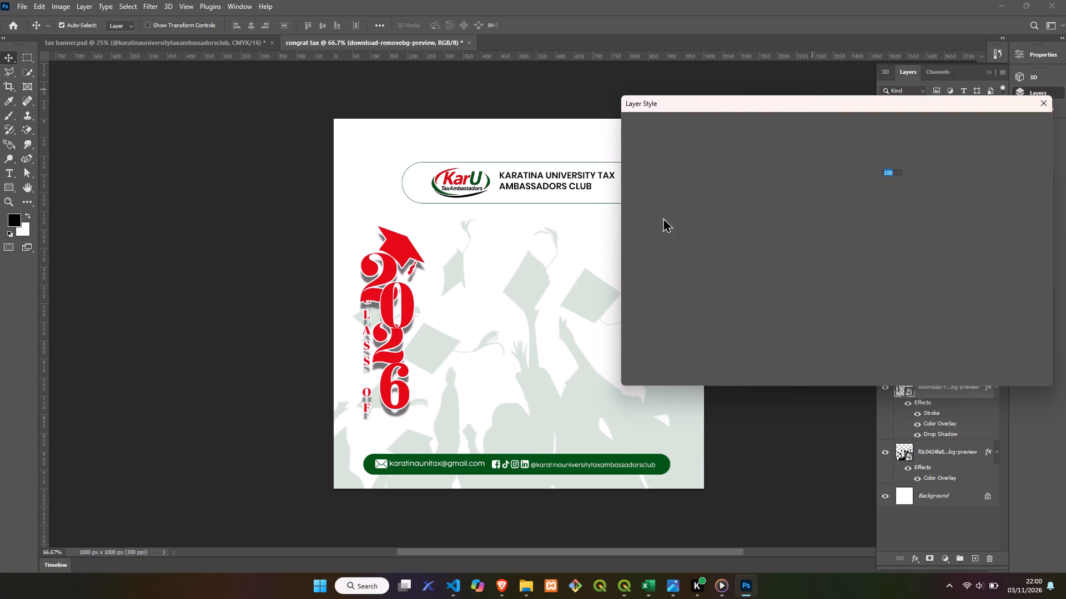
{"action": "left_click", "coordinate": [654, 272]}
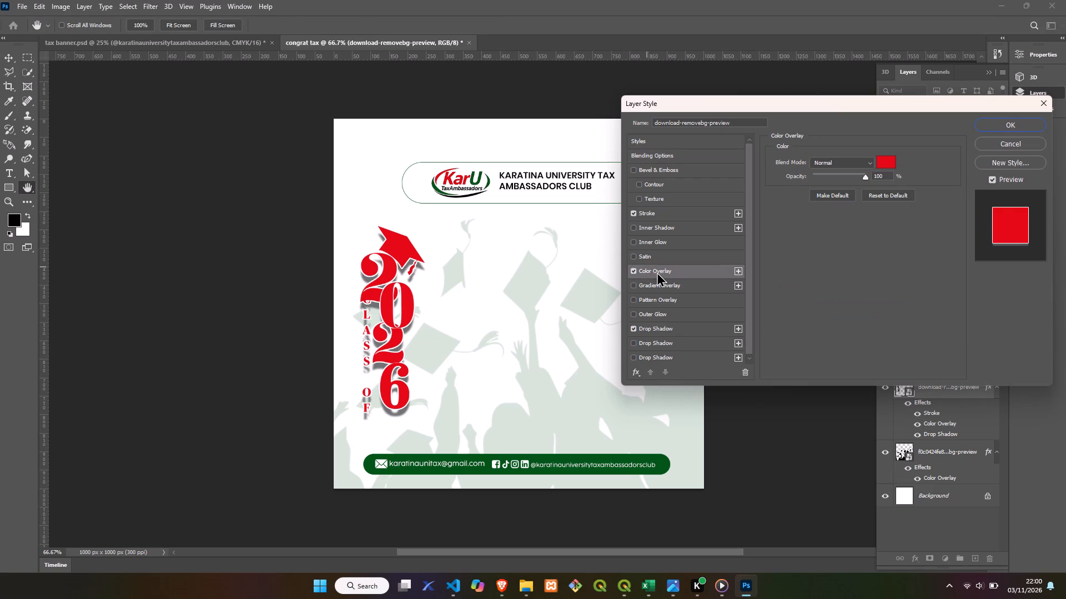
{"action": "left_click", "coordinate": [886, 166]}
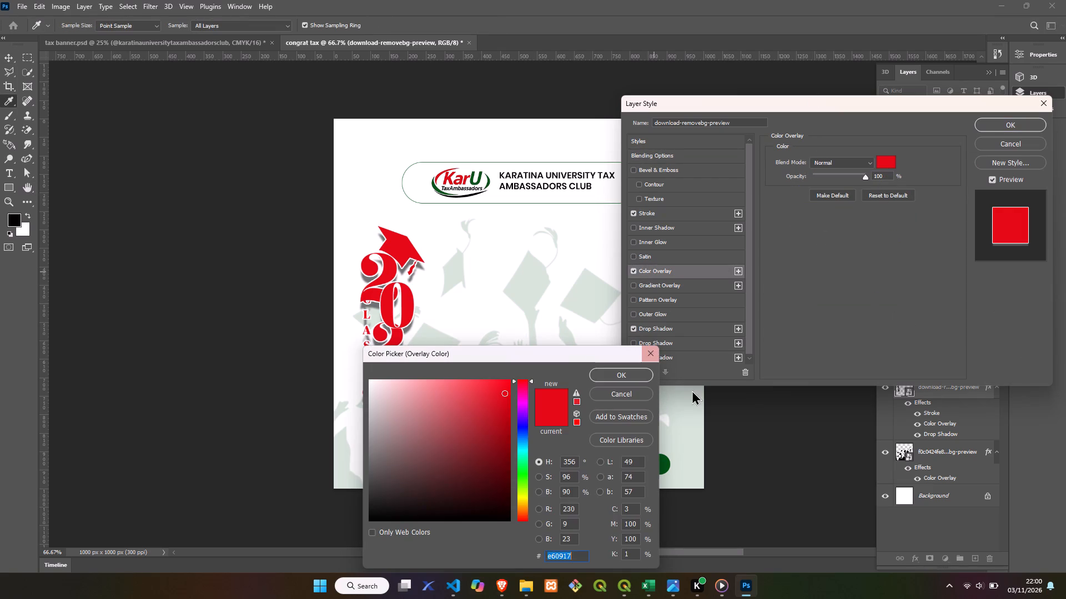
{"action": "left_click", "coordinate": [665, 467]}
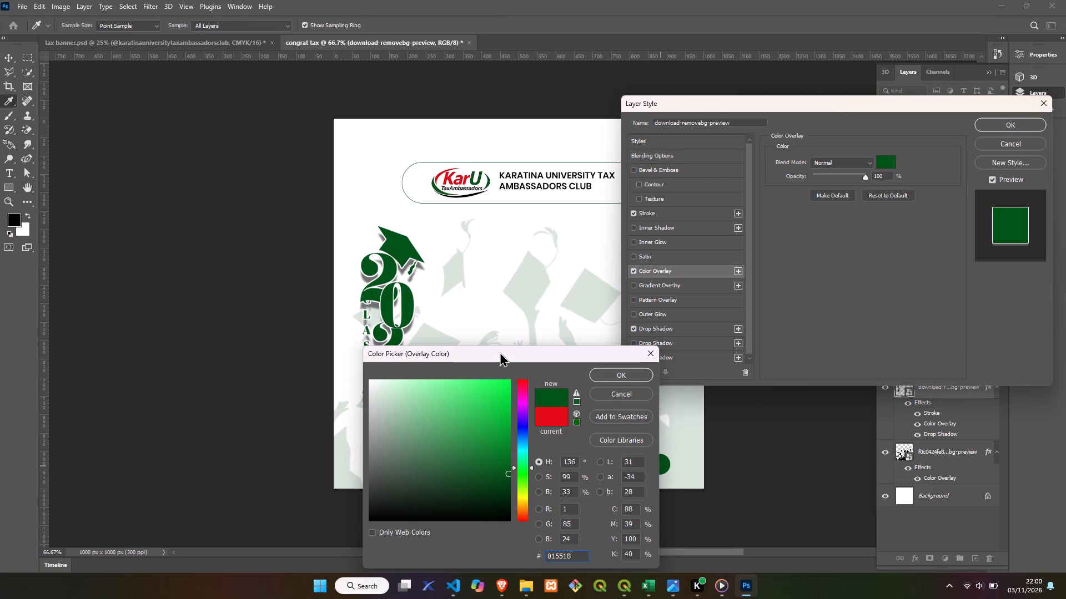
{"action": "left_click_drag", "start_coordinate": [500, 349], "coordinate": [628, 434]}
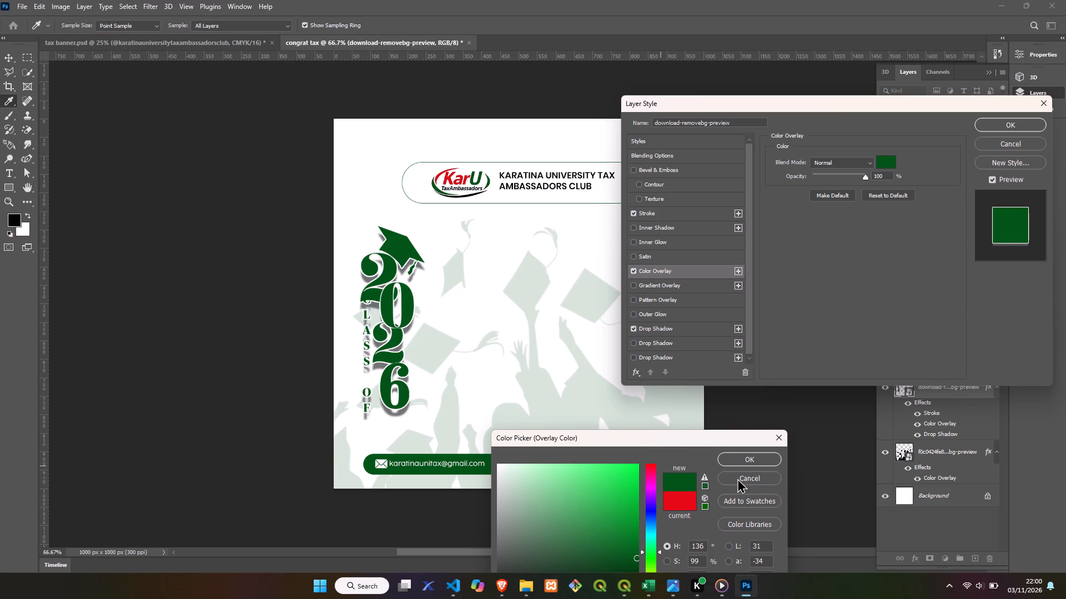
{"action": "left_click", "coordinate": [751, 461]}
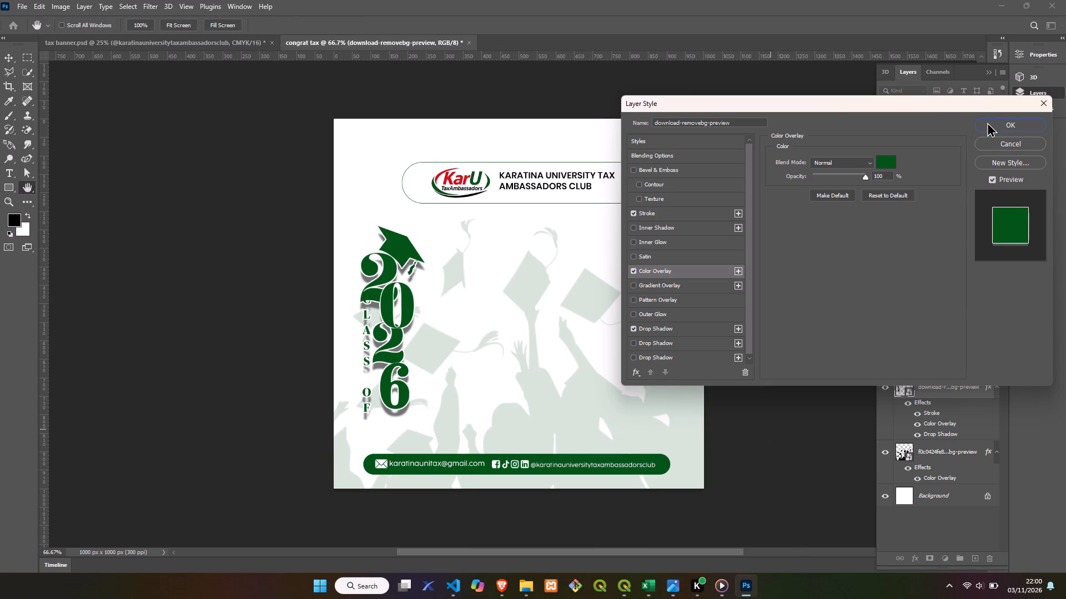
Set the Class of 2026 Color Overlay to near-black 010101 and apply the layer style.
{"action": "left_click", "coordinate": [884, 161]}
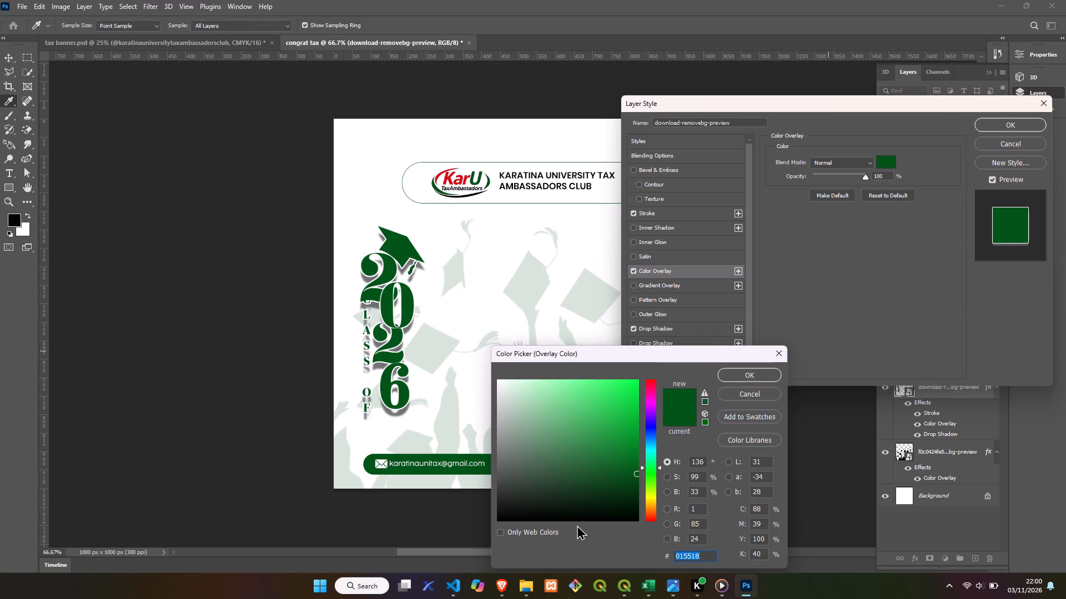
{"action": "left_click", "coordinate": [502, 520]}
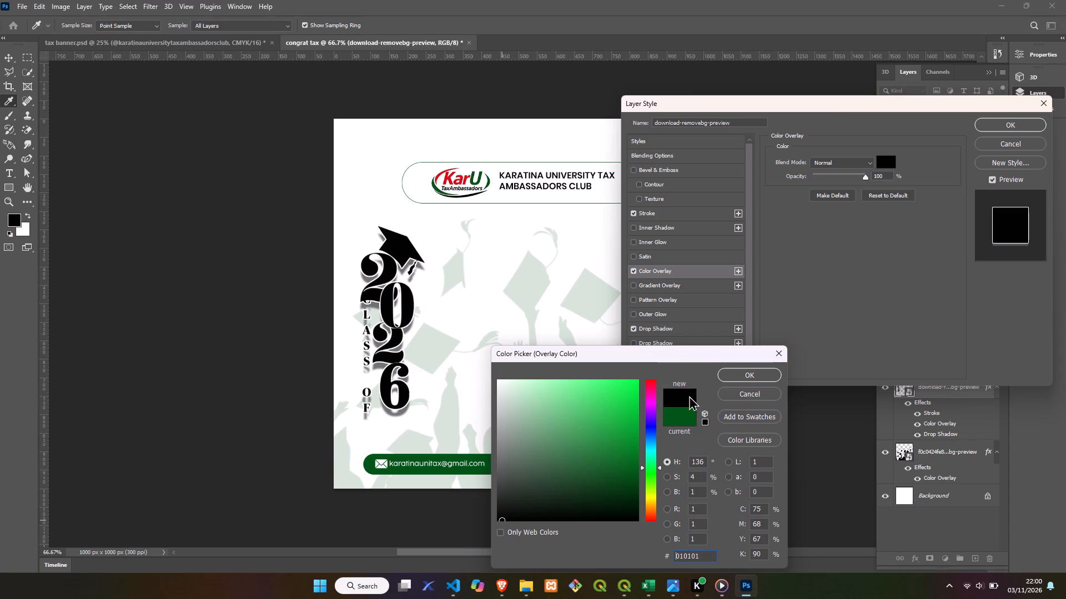
{"action": "left_click", "coordinate": [742, 369]}
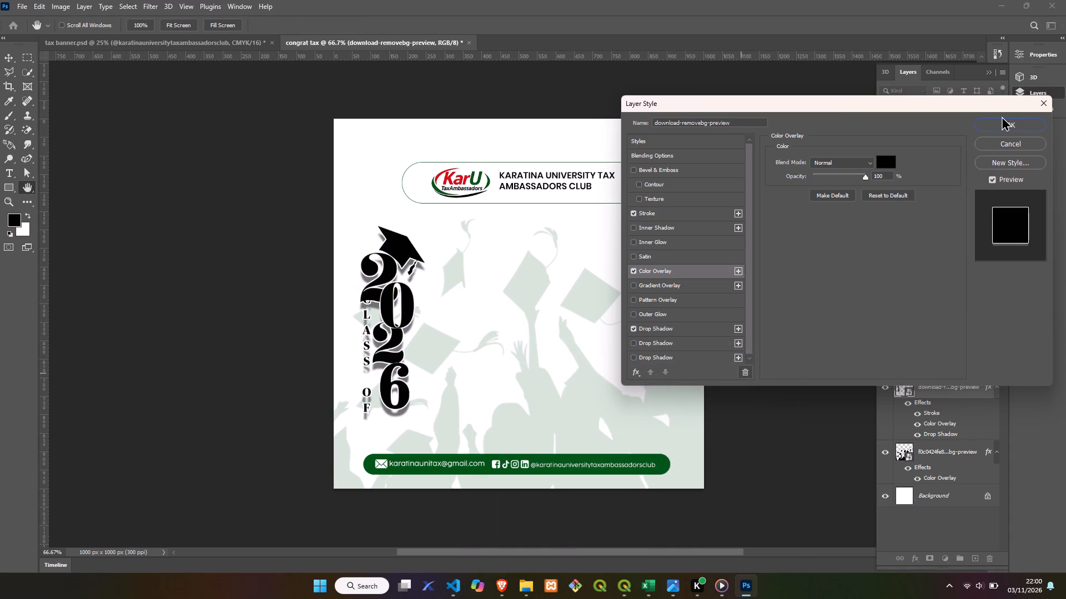
{"action": "left_click", "coordinate": [1002, 122]}
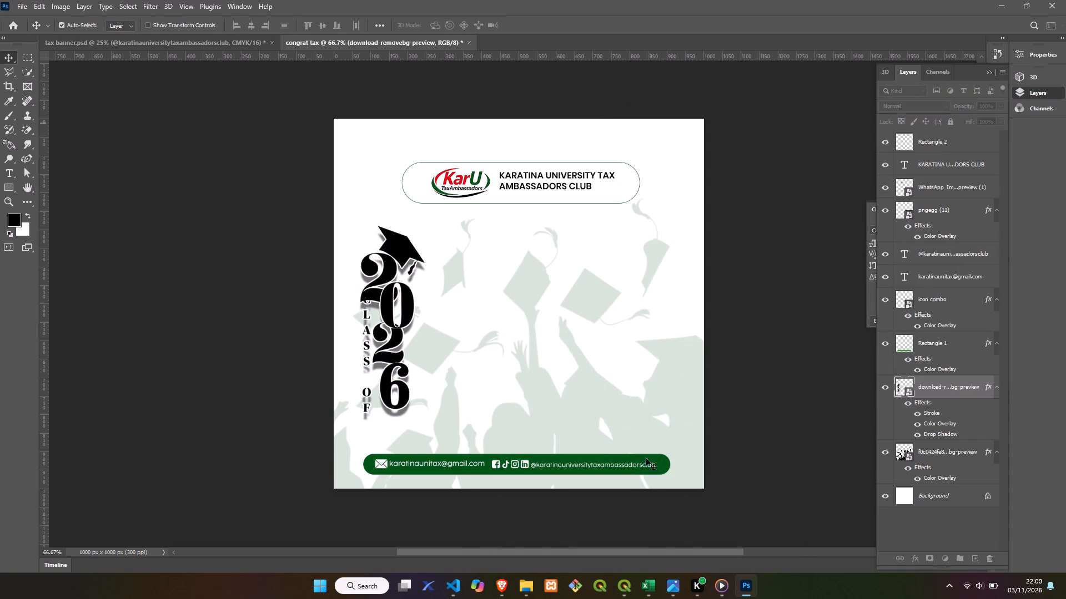
Switch to the Brave browser and open Pinterest in a new tab.
{"action": "left_click", "coordinate": [505, 537]}
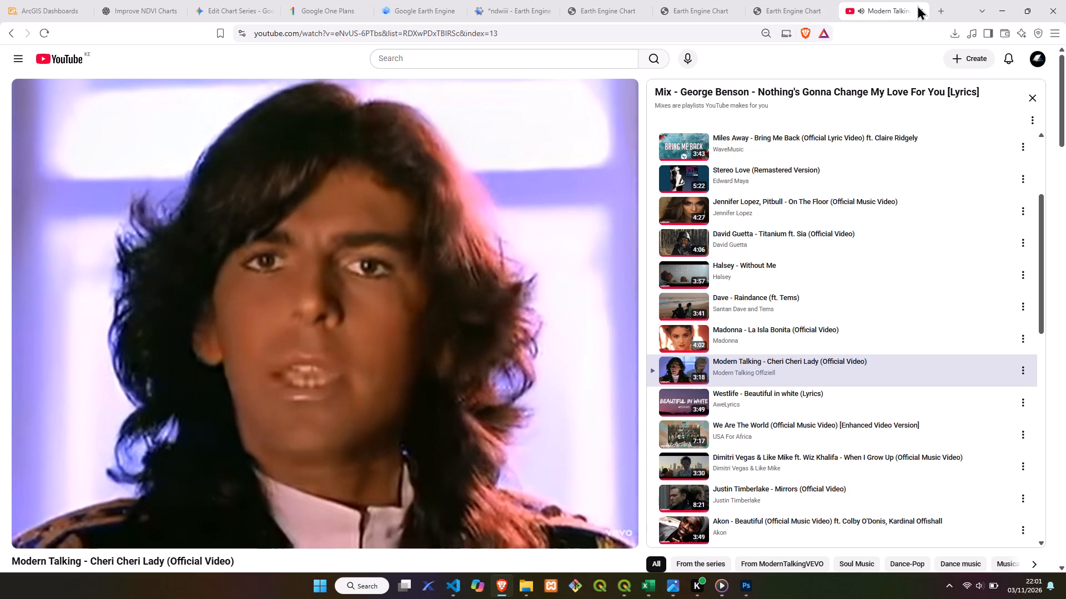
{"action": "left_click", "coordinate": [936, 9]}
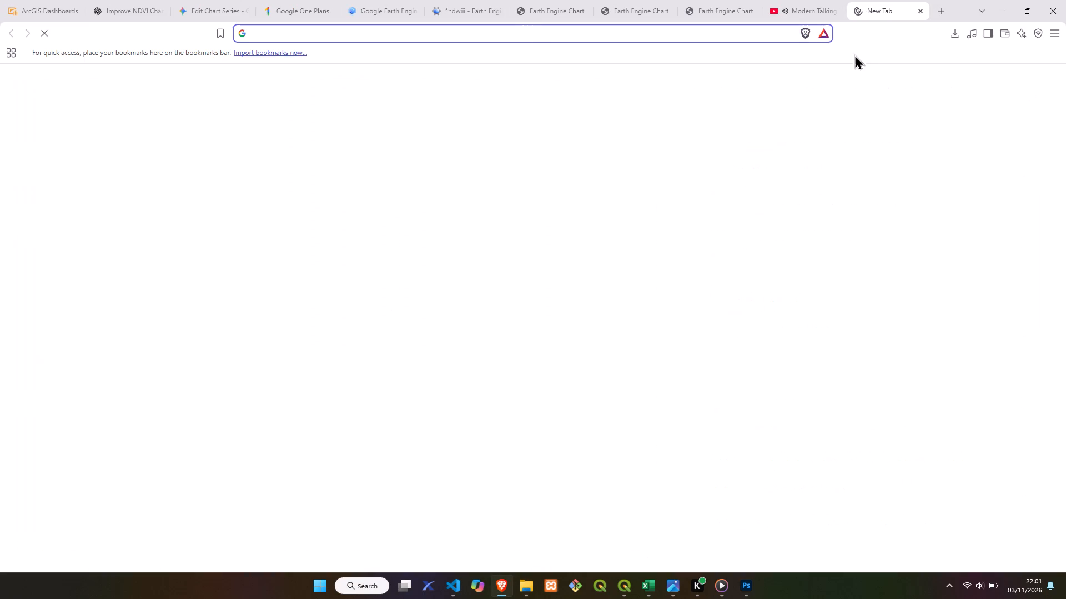
{"action": "type", "text": "pintere"}
{"action": "left_click", "coordinate": [329, 62]}
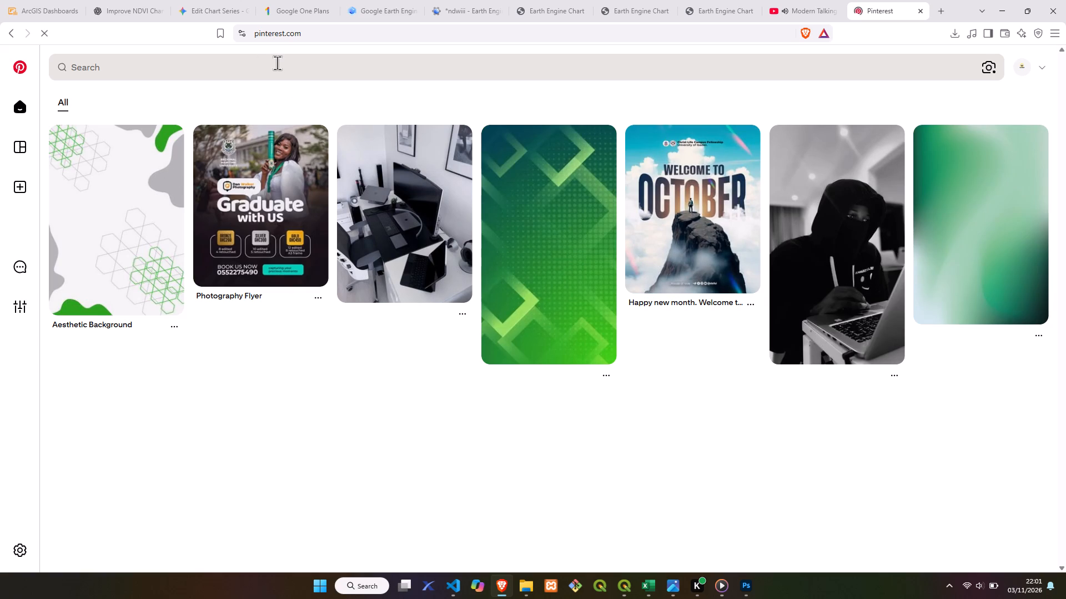
Search Pinterest for "congratulation word".
{"action": "left_click", "coordinate": [277, 63]}
{"action": "type", "text": "congrat"}
{"action": "type", "text": "ulation"}
{"action": "key", "text": "space"}
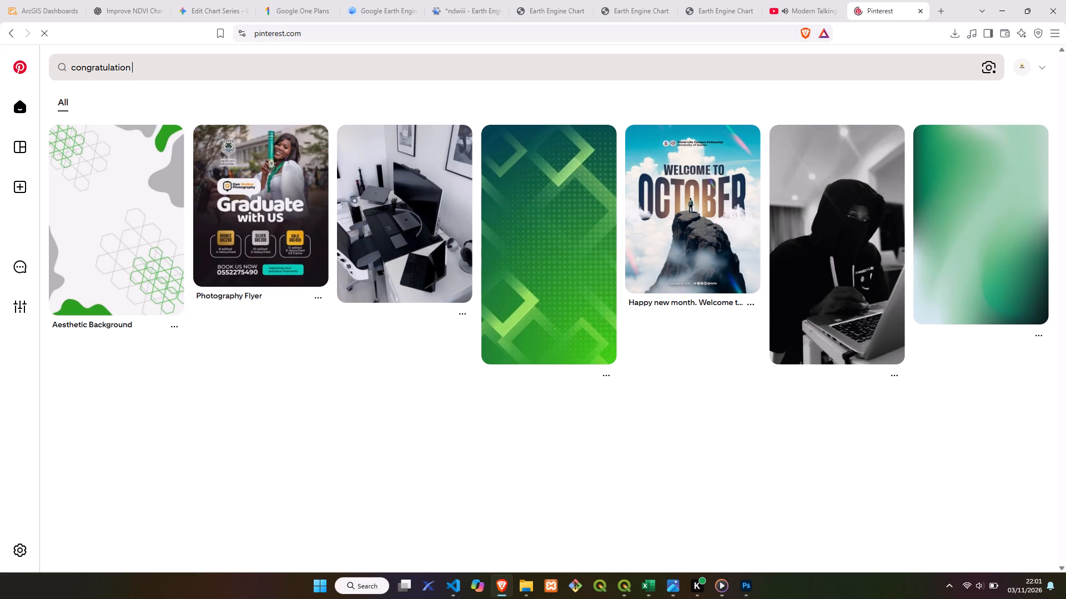
{"action": "type", "text": "word"}
{"action": "key", "text": "space"}
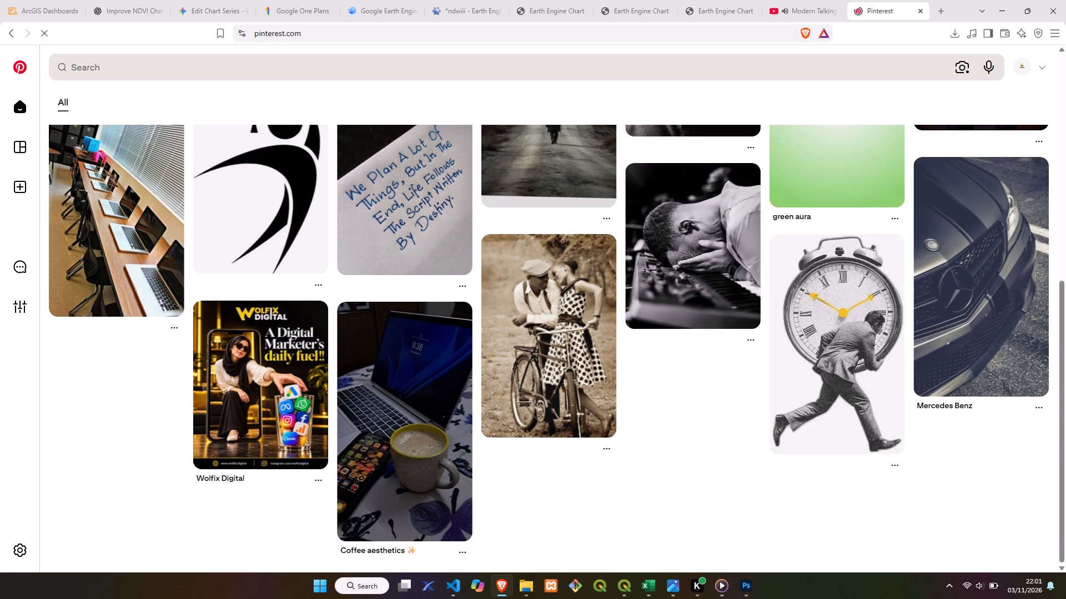
{"action": "key", "text": "Return"}
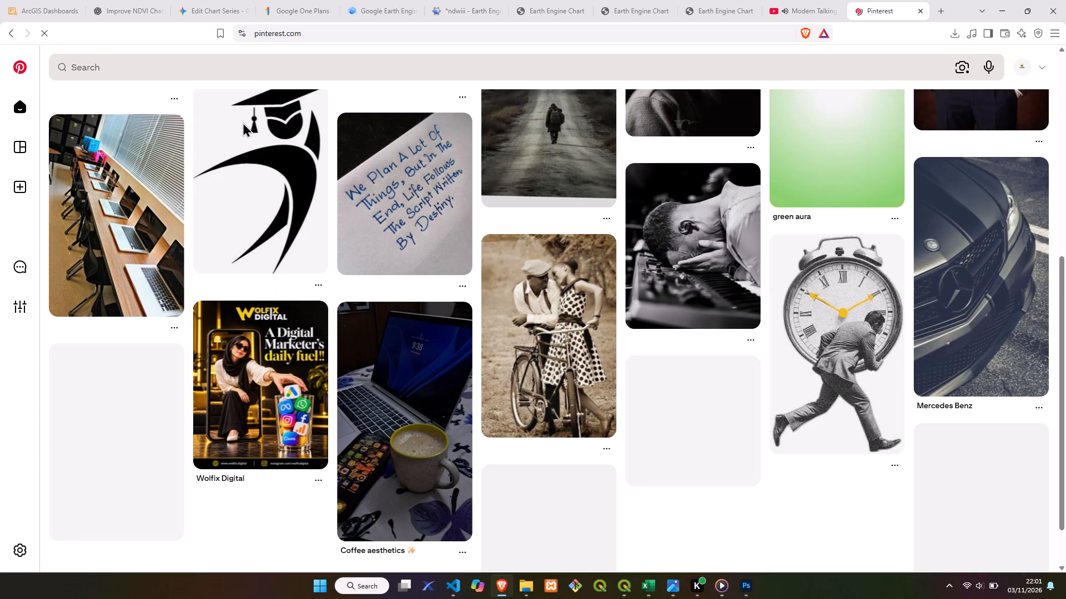
Open the pin of the black graduate figure with a cap and examine the related graduation designs.
{"action": "left_click", "coordinate": [263, 179]}
{"action": "left_click", "coordinate": [264, 179]}
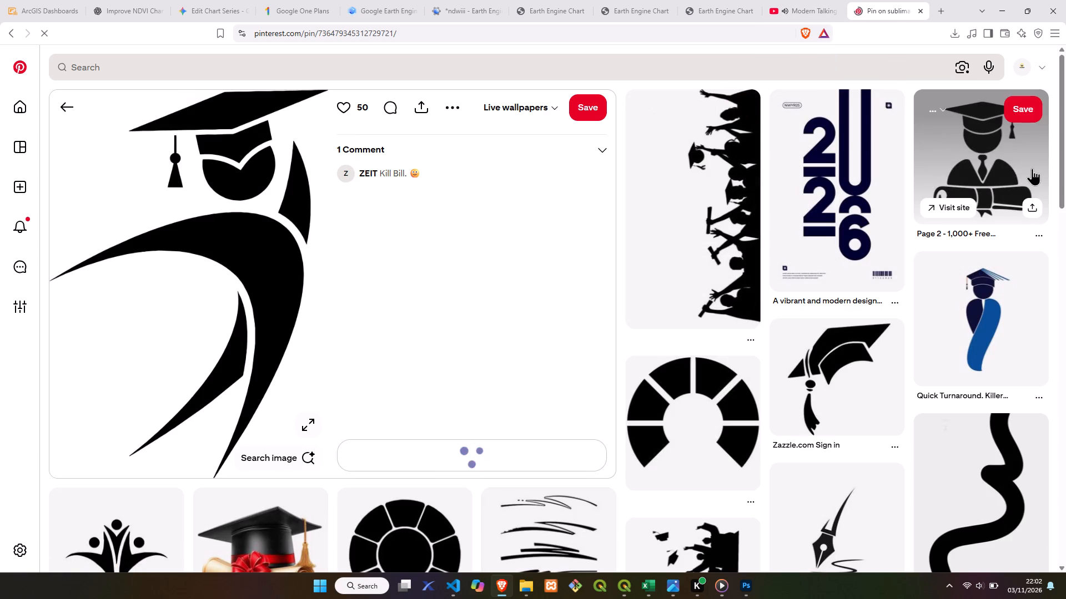
{"action": "left_click_drag", "start_coordinate": [1063, 169], "coordinate": [1054, 271]}
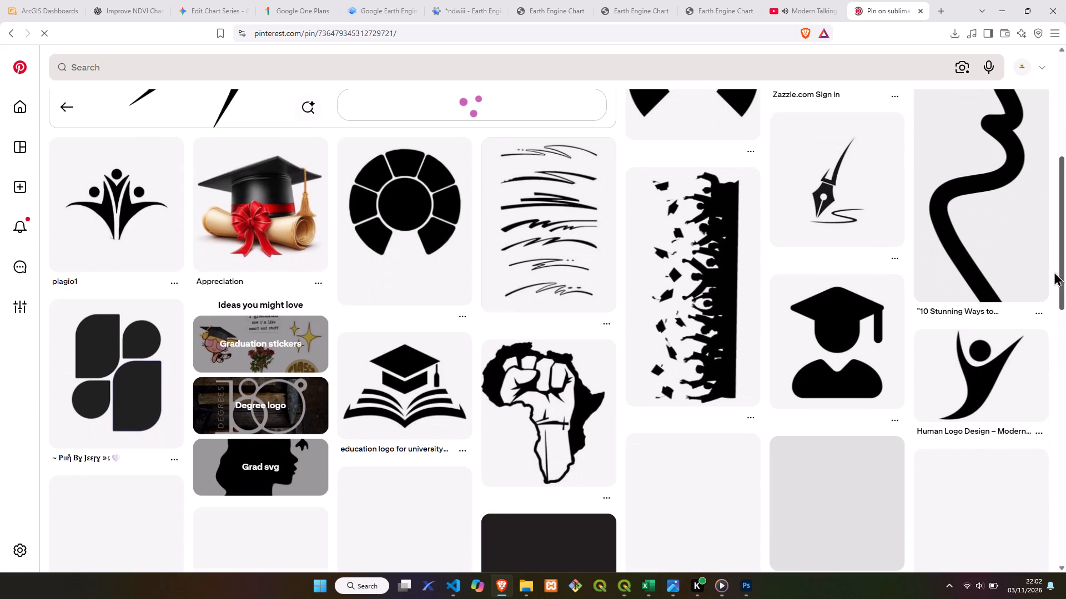
{"action": "left_click_drag", "start_coordinate": [1054, 271], "coordinate": [1054, 272]}
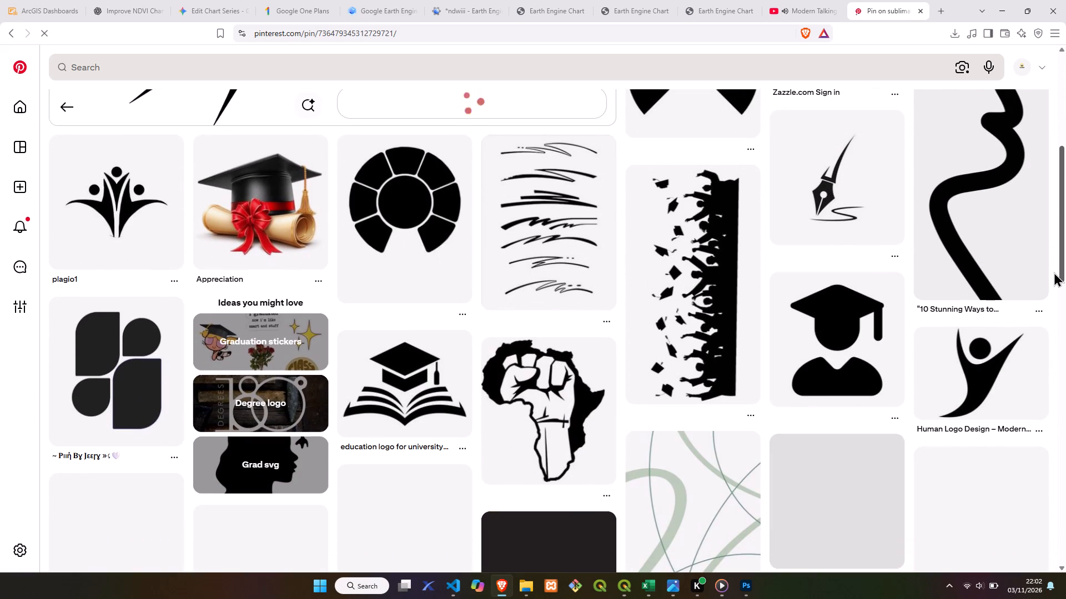
{"action": "left_click_drag", "start_coordinate": [1054, 272], "coordinate": [1052, 272]}
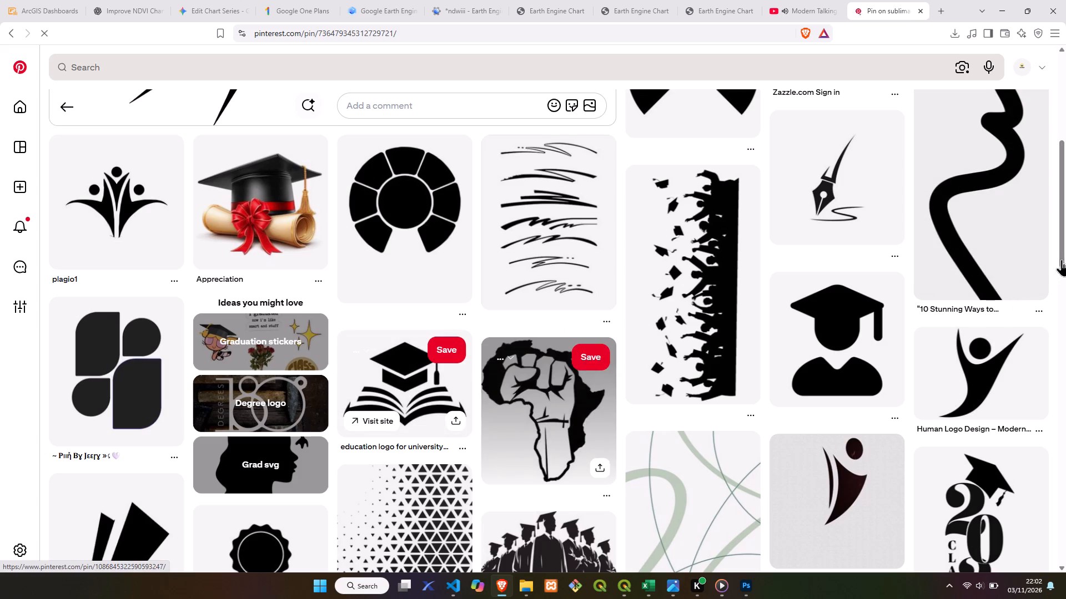
{"action": "left_click_drag", "start_coordinate": [1064, 246], "coordinate": [1064, 311]}
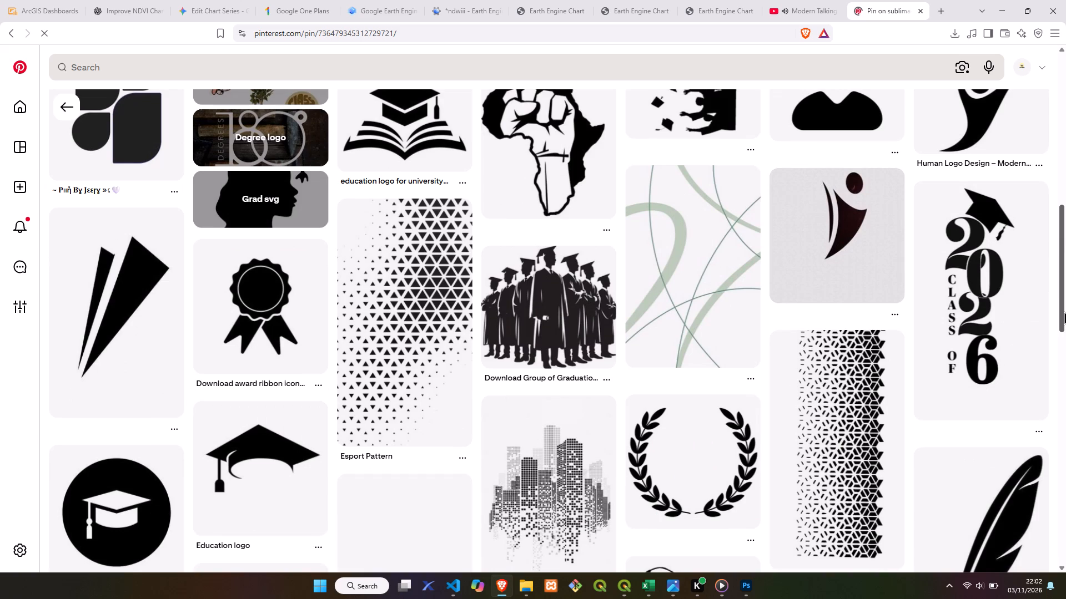
{"action": "left_click_drag", "start_coordinate": [1064, 311], "coordinate": [1060, 178]}
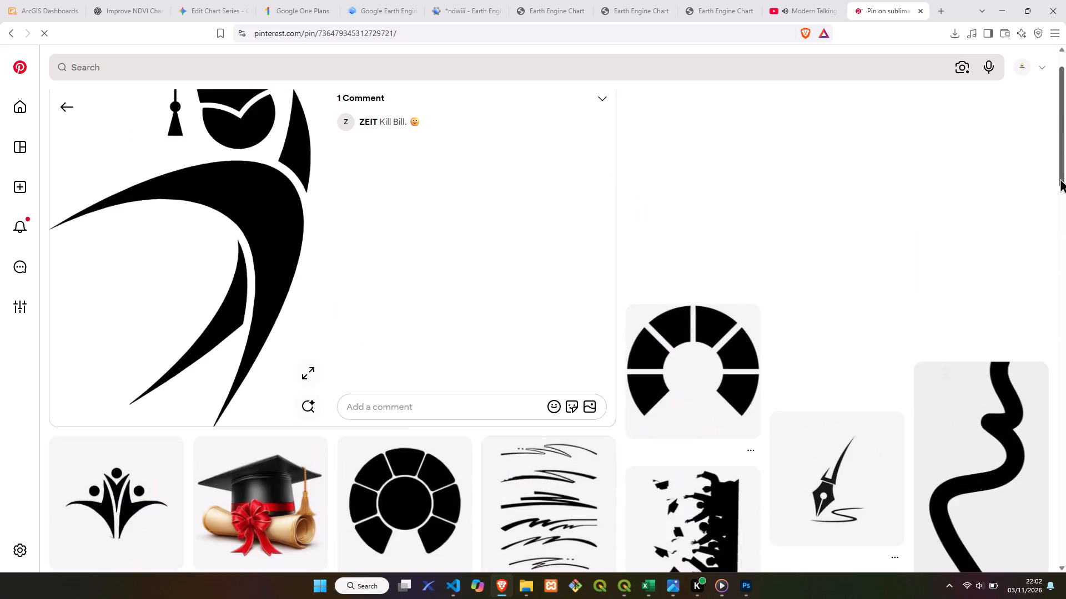
{"action": "left_click_drag", "start_coordinate": [1060, 178], "coordinate": [1060, 155]}
Enlarge the black graduate figure image and save it to the Desktop as a JPG.
{"action": "left_click", "coordinate": [213, 291]}
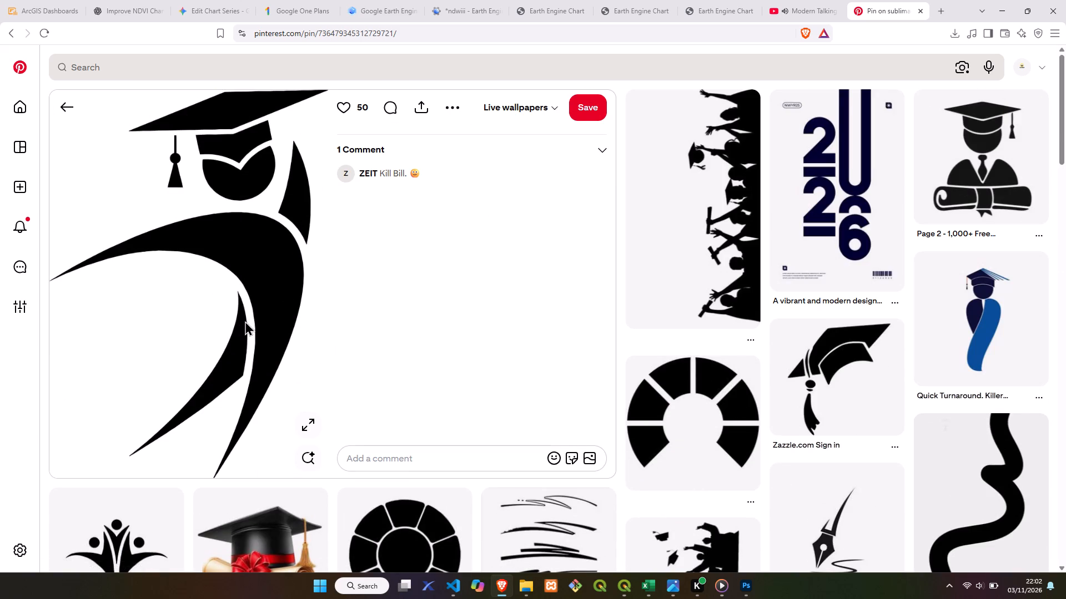
{"action": "left_click", "coordinate": [301, 421]}
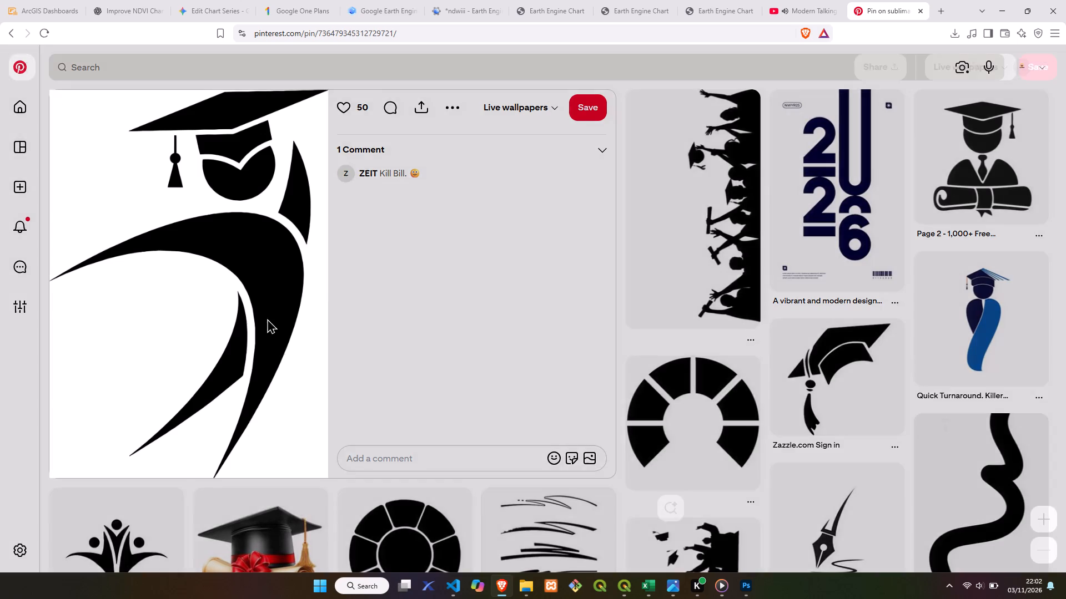
{"action": "right_click", "coordinate": [485, 319]}
{"action": "left_click", "coordinate": [534, 343]}
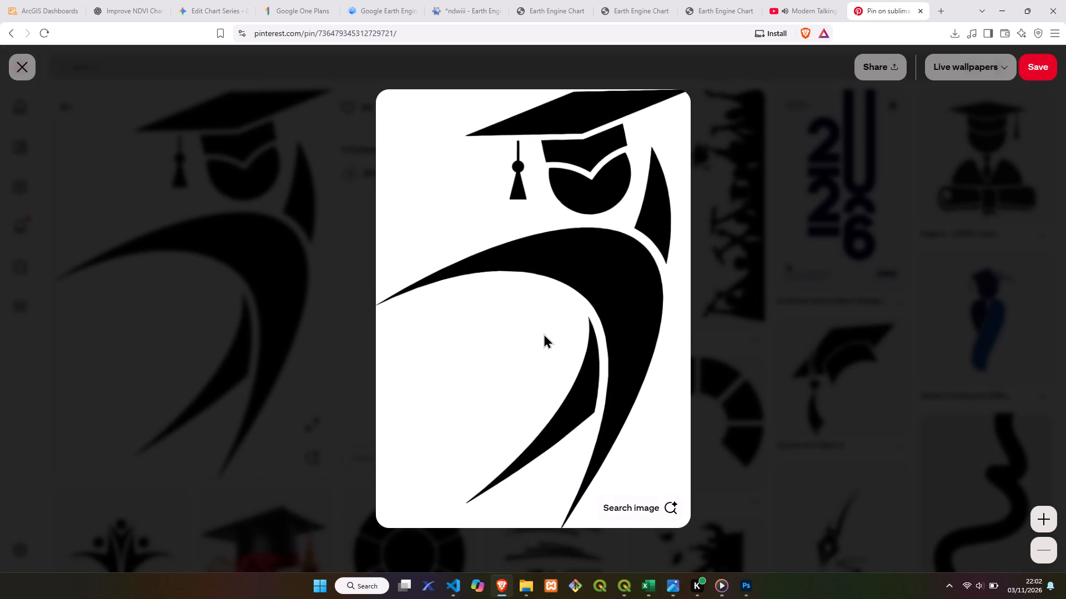
{"action": "right_click", "coordinate": [549, 333]}
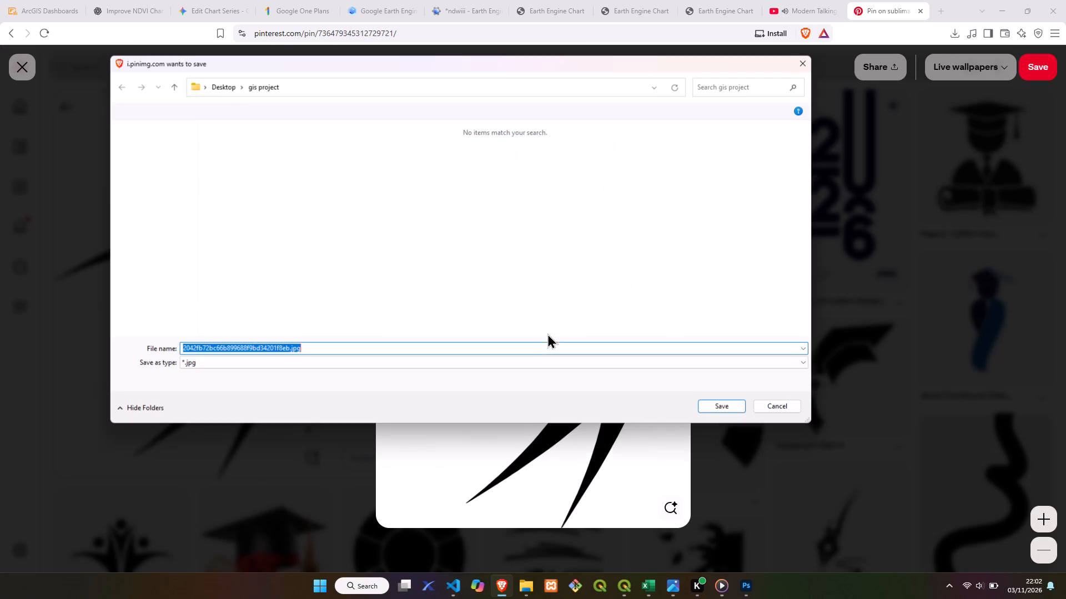
{"action": "left_click", "coordinate": [165, 230]}
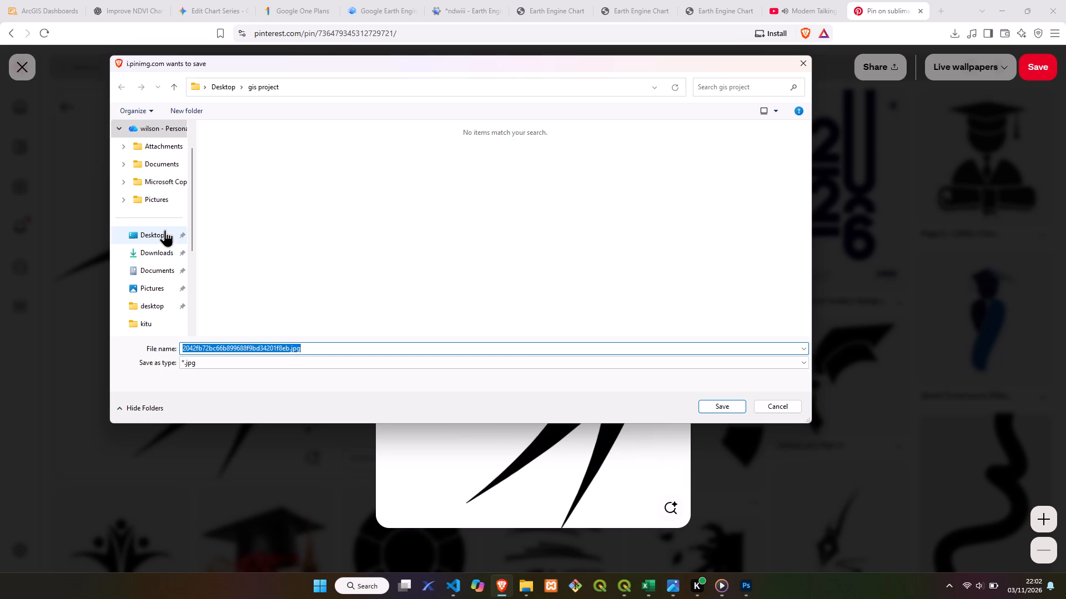
{"action": "left_click", "coordinate": [710, 400]}
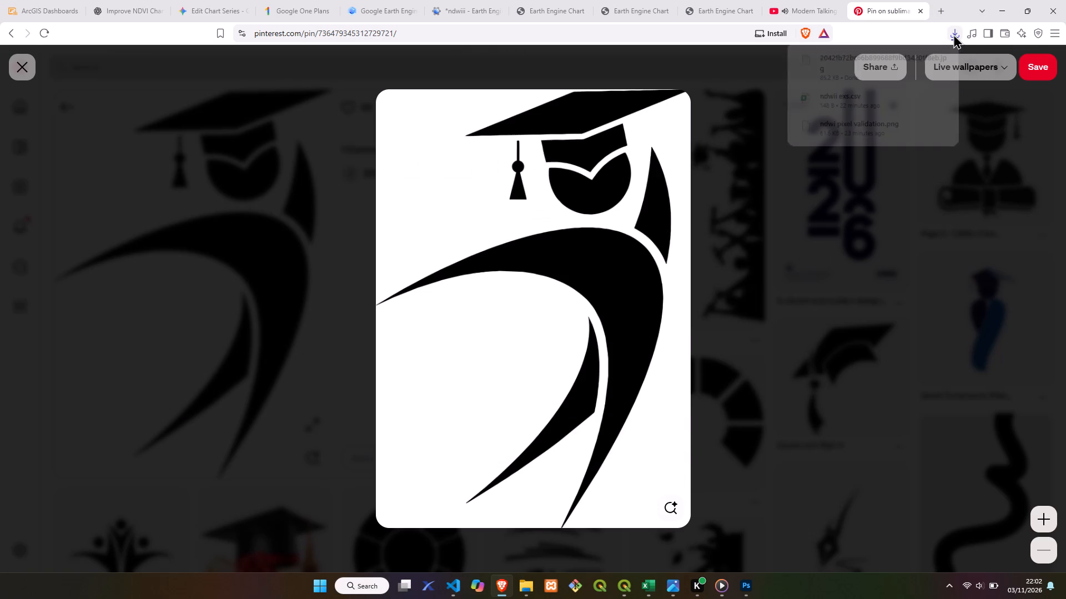
Place the downloaded graduate figure from the Desktop folder into the congrat tax poster in Photoshop, scaled to about 40%.
{"action": "left_click", "coordinate": [906, 62]}
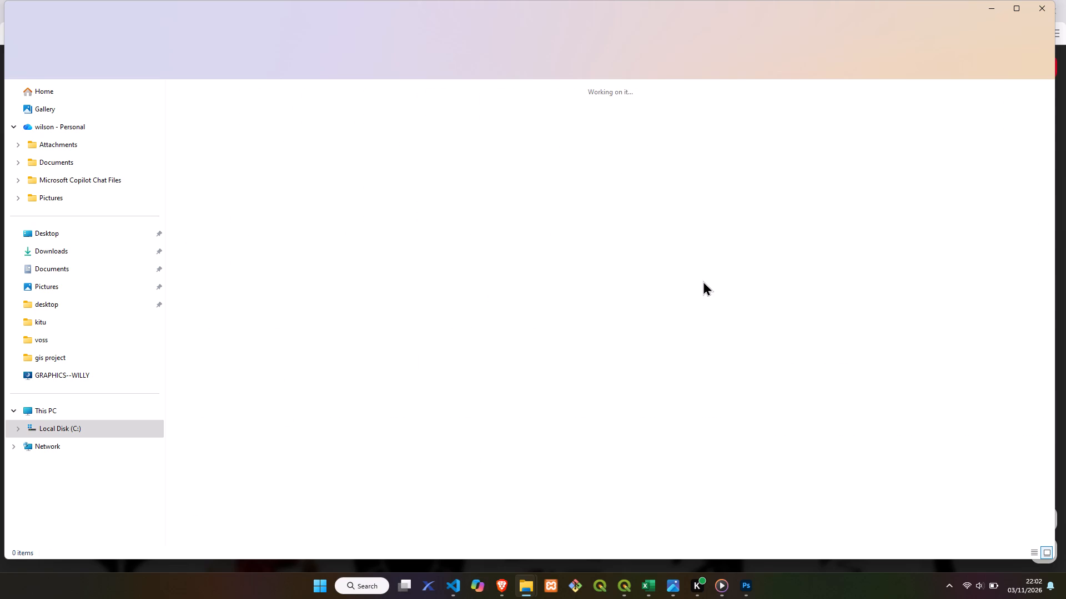
{"action": "left_click_drag", "start_coordinate": [953, 115], "coordinate": [804, 488]}
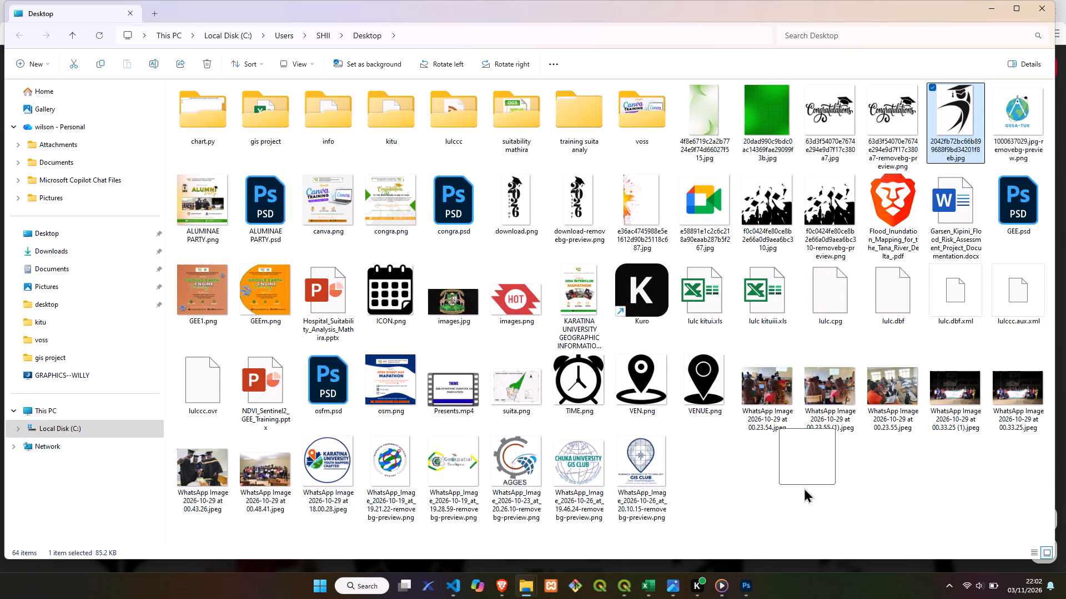
{"action": "left_click_drag", "start_coordinate": [804, 488], "coordinate": [589, 398]}
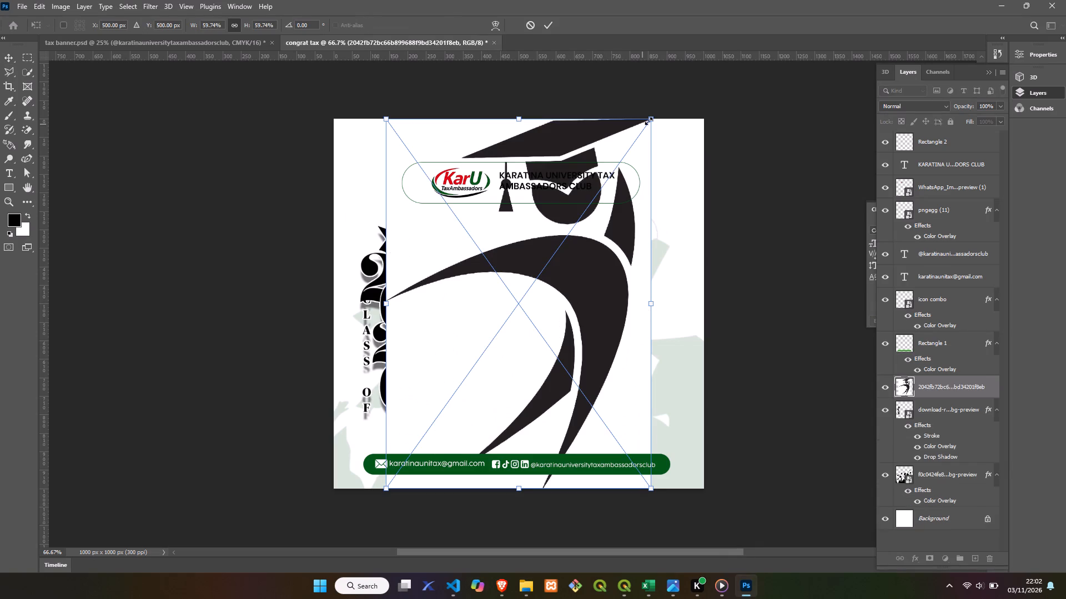
{"action": "left_click_drag", "start_coordinate": [648, 121], "coordinate": [592, 263]}
{"action": "left_click_drag", "start_coordinate": [532, 310], "coordinate": [547, 262]}
{"action": "left_click", "coordinate": [549, 26]}
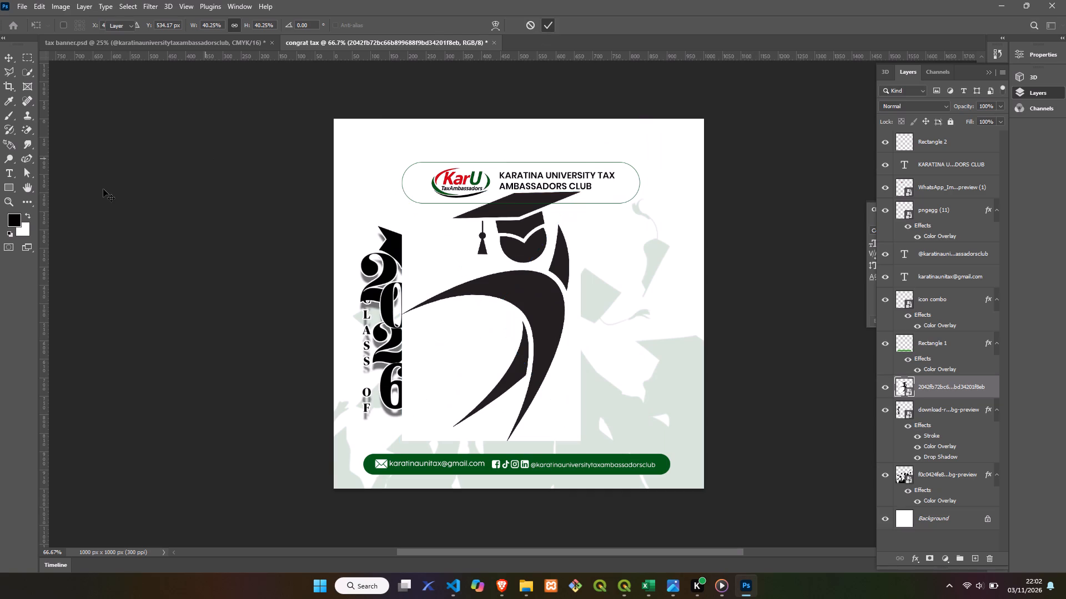
Rasterize the graduate figure and erase its white background, including the enclosed areas, with the Magic Eraser.
{"action": "right_click", "coordinate": [27, 134]}
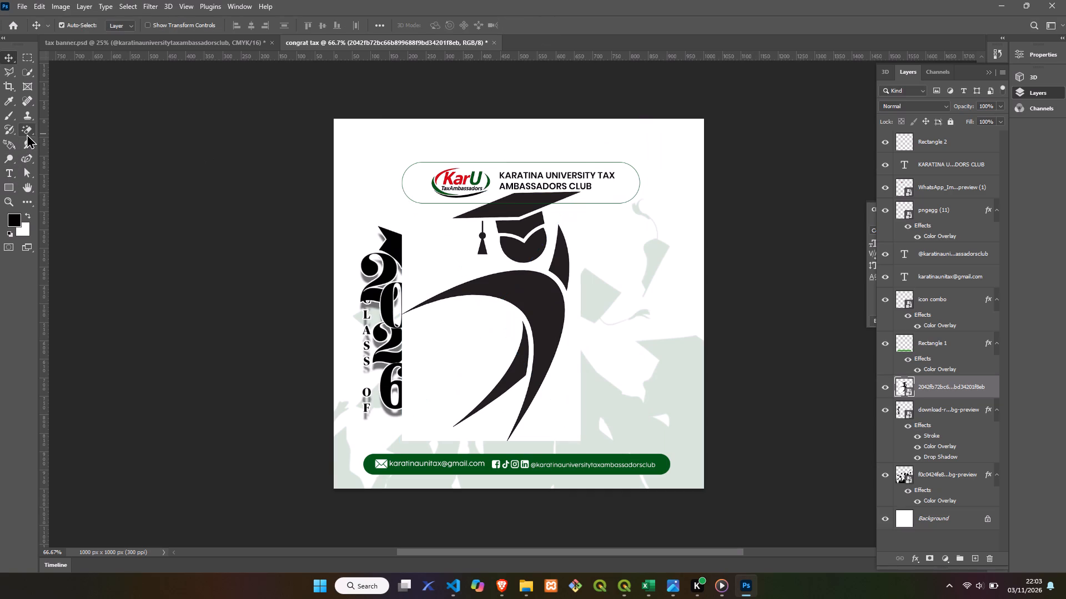
{"action": "left_click", "coordinate": [78, 151]}
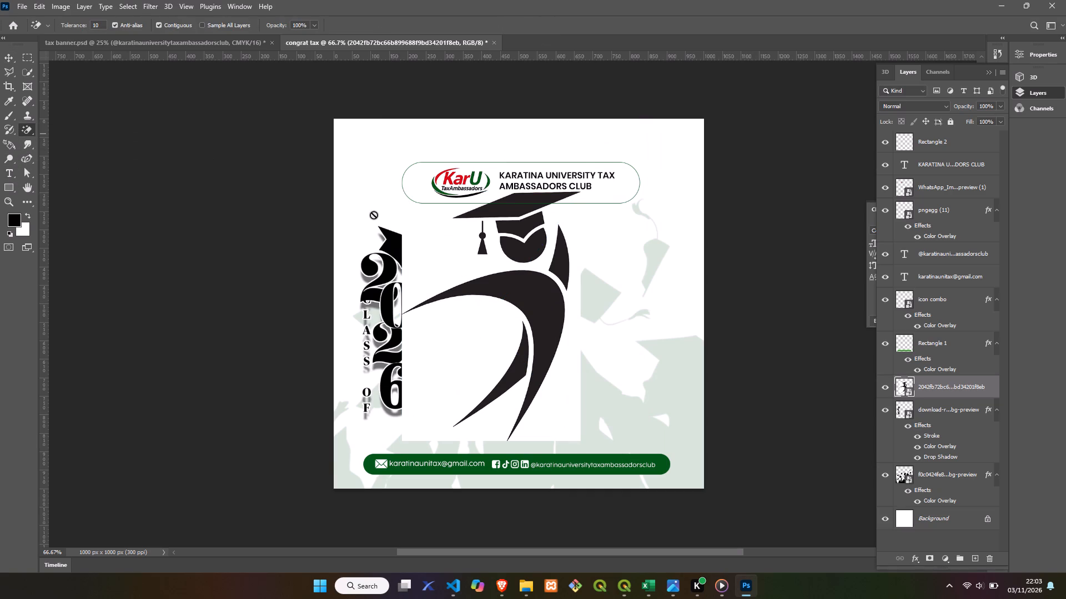
{"action": "left_click", "coordinate": [438, 254]}
{"action": "left_click", "coordinate": [505, 216]}
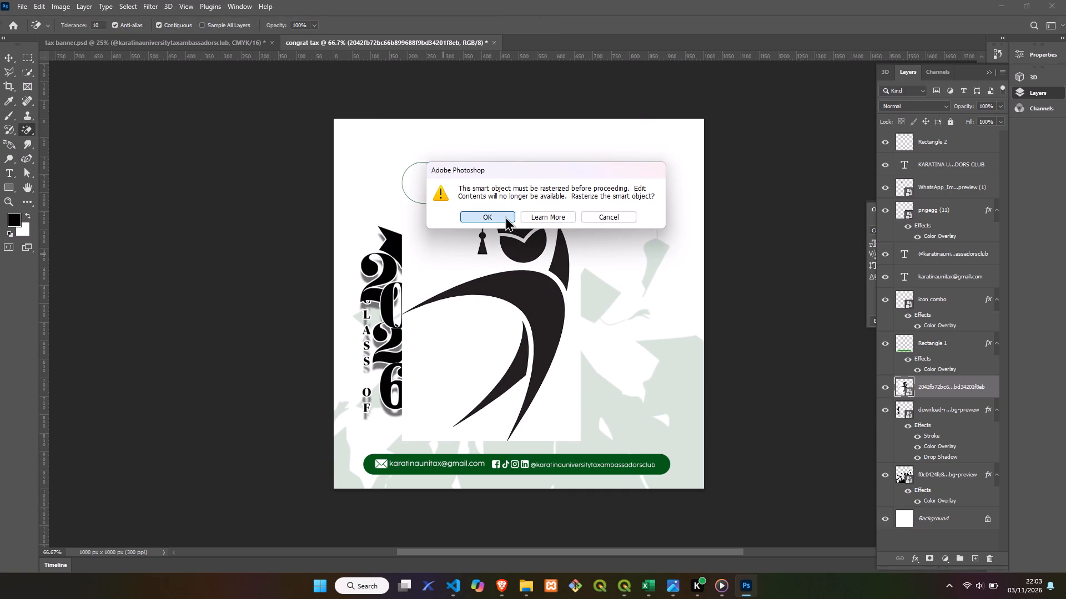
{"action": "left_click", "coordinate": [433, 262]}
{"action": "left_click", "coordinate": [481, 337]}
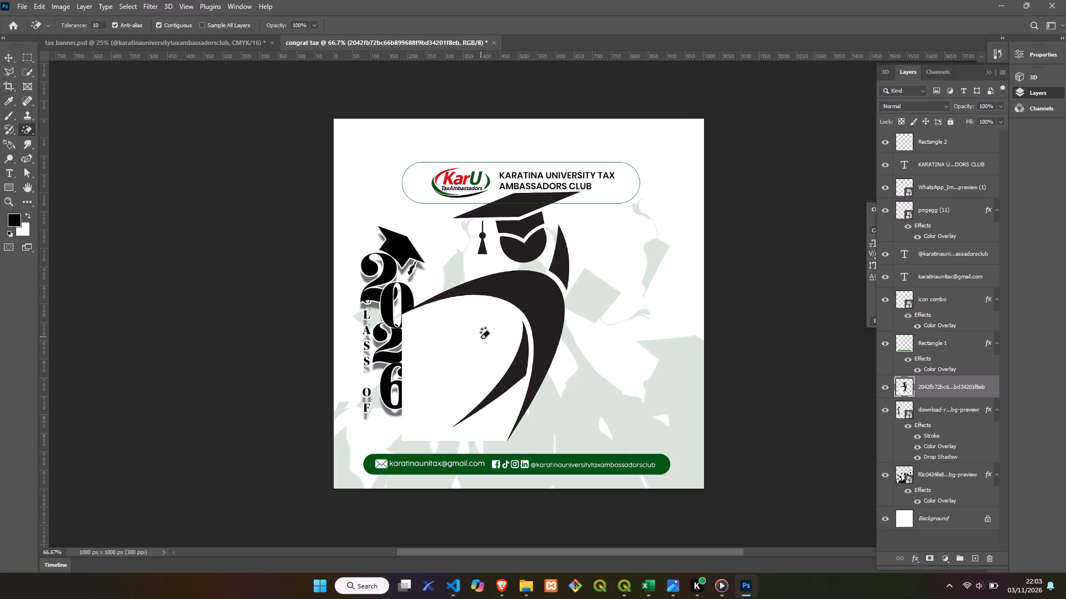
Scale the graduate figure to about 26% and position it near the poster's right edge, just below the header, around X 887, Y 334 px.
{"action": "left_click", "coordinate": [4, 52]}
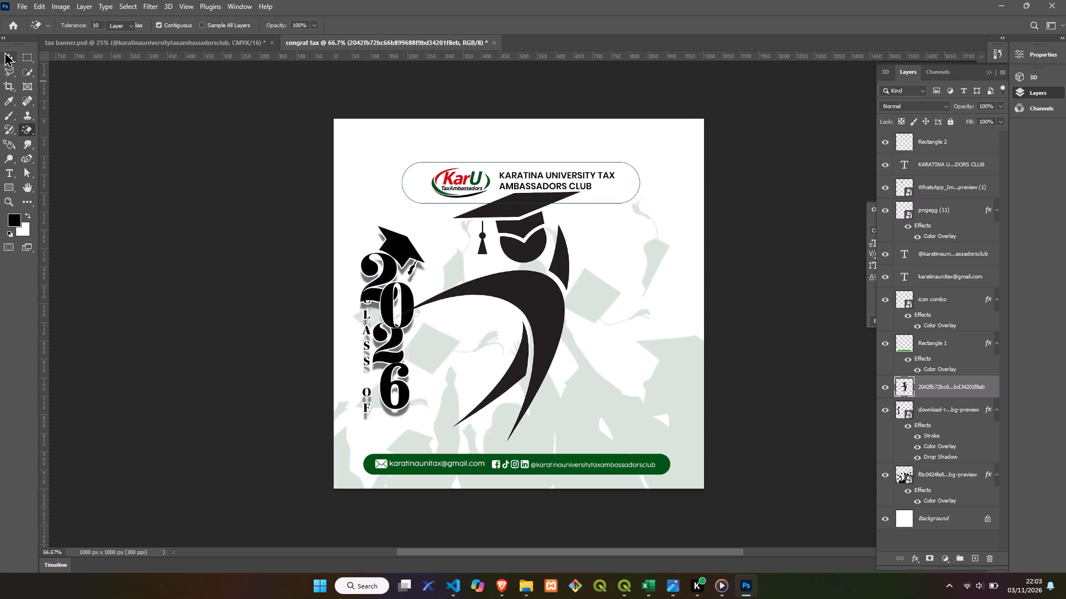
{"action": "key", "text": "ctrl+t"}
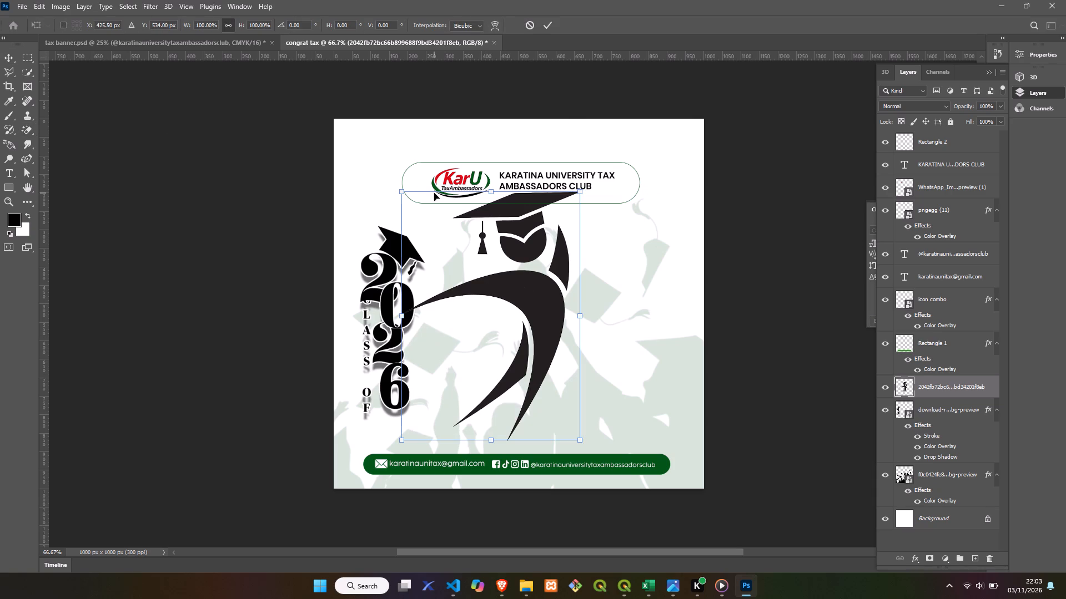
{"action": "left_click_drag", "start_coordinate": [401, 191], "coordinate": [530, 316]}
{"action": "left_click_drag", "start_coordinate": [541, 372], "coordinate": [653, 194]}
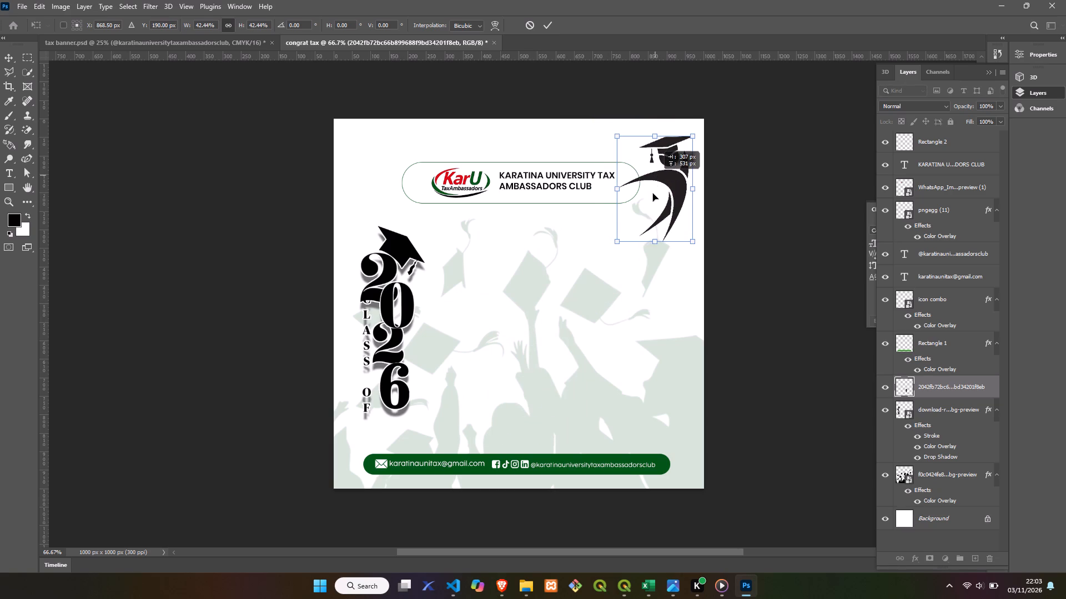
{"action": "left_click_drag", "start_coordinate": [653, 194], "coordinate": [654, 191]}
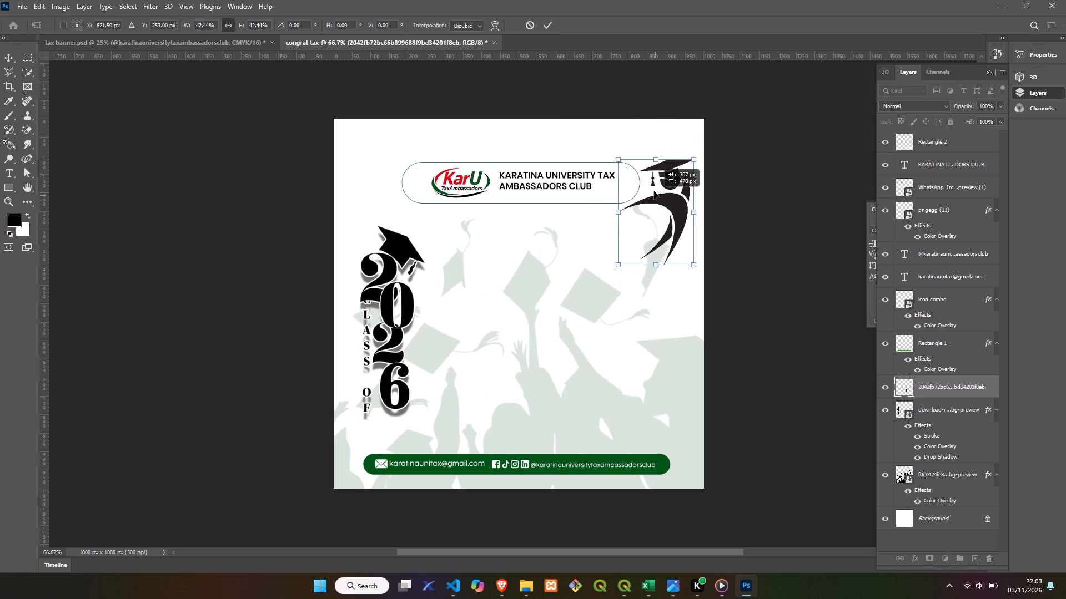
{"action": "left_click_drag", "start_coordinate": [654, 191], "coordinate": [636, 153]}
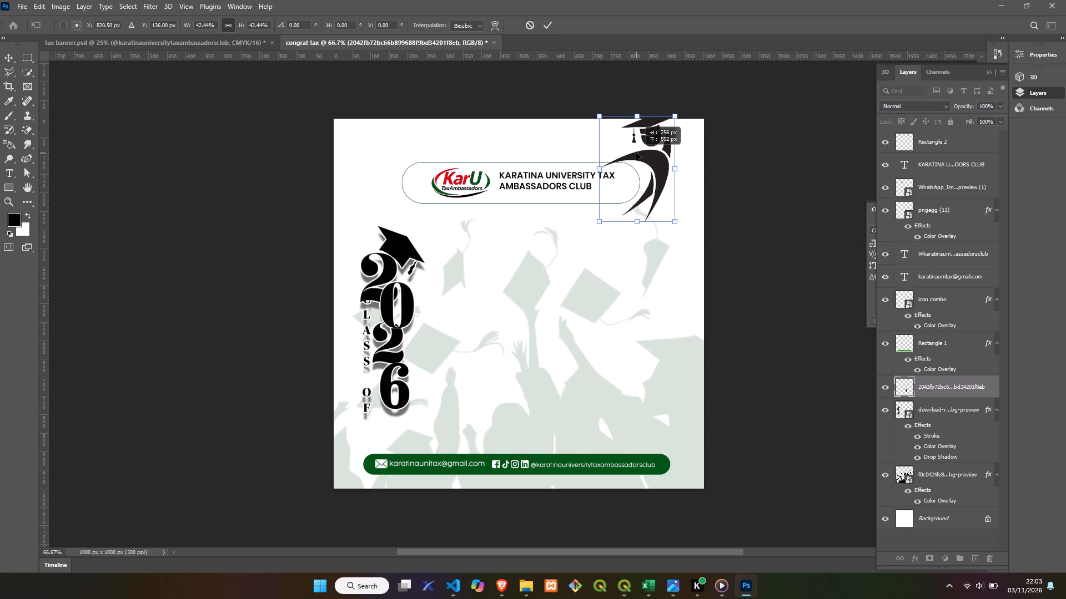
{"action": "left_click_drag", "start_coordinate": [636, 153], "coordinate": [636, 150]}
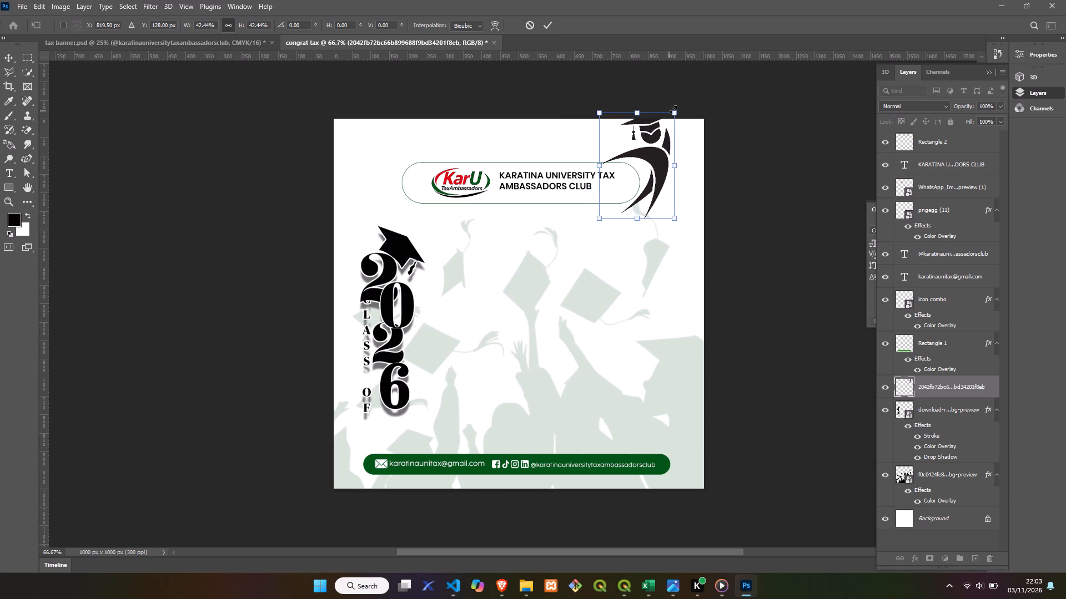
{"action": "left_click_drag", "start_coordinate": [673, 109], "coordinate": [667, 120]}
{"action": "left_click_drag", "start_coordinate": [654, 153], "coordinate": [665, 154]}
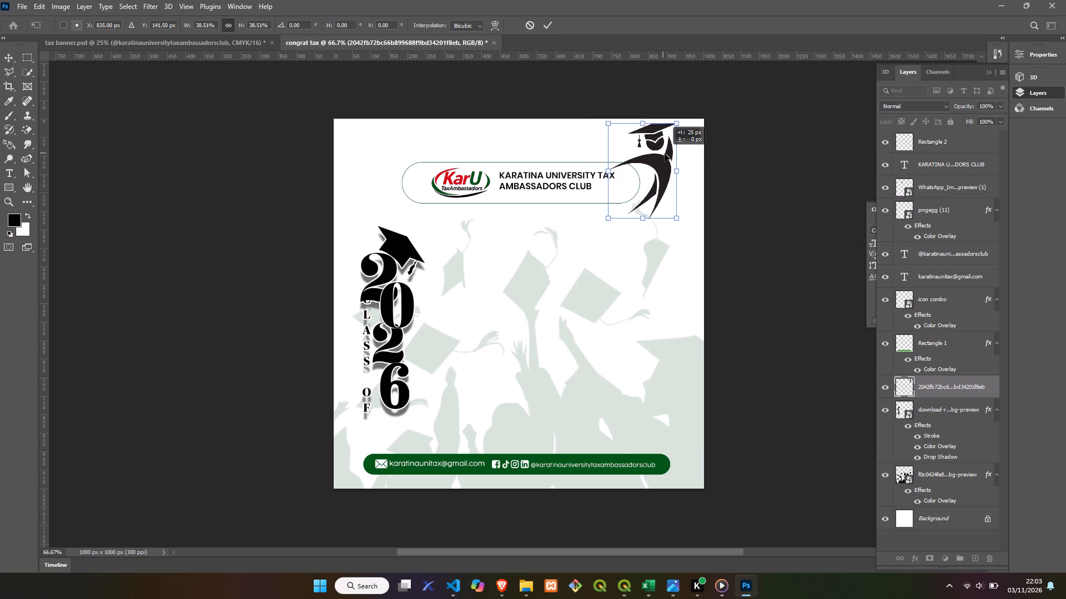
{"action": "left_click_drag", "start_coordinate": [665, 154], "coordinate": [683, 153]}
{"action": "left_click_drag", "start_coordinate": [695, 123], "coordinate": [678, 160]}
{"action": "left_click_drag", "start_coordinate": [661, 176], "coordinate": [673, 225]}
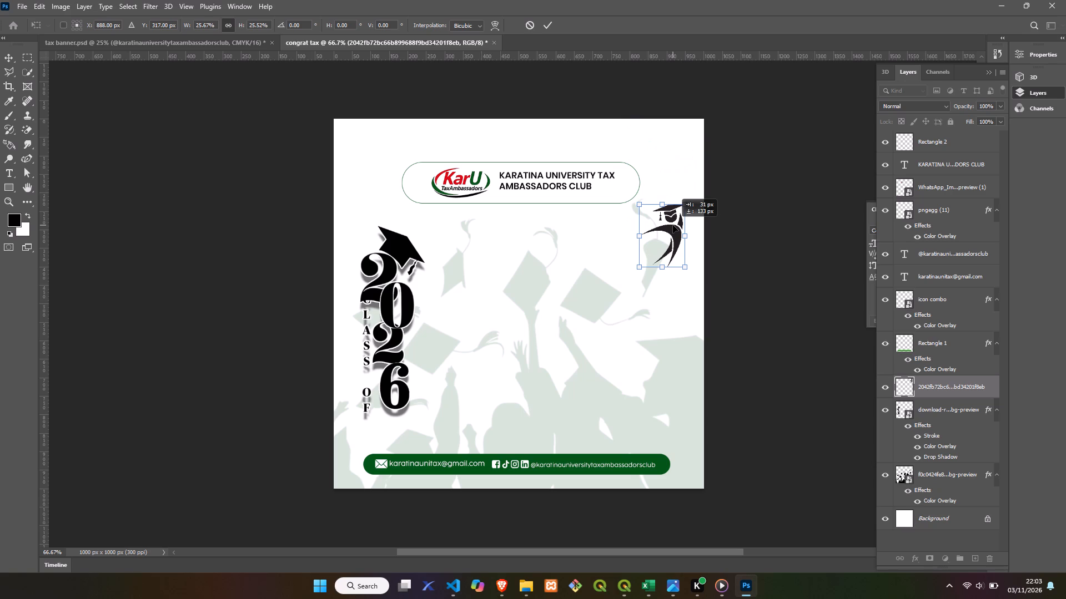
{"action": "left_click_drag", "start_coordinate": [673, 225], "coordinate": [672, 231]}
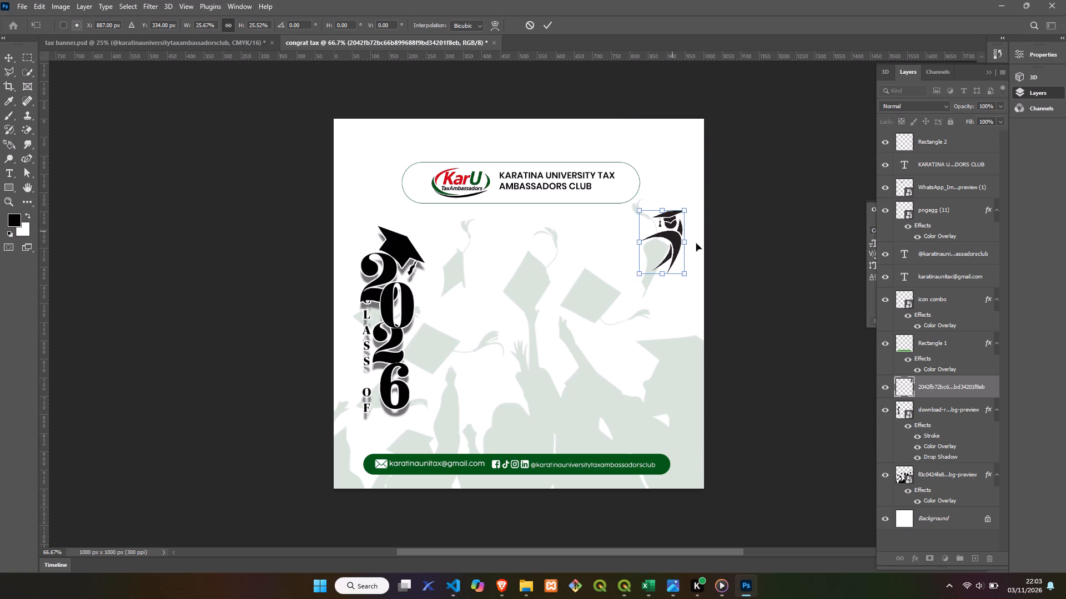
Give the graduate figure layer a stroke and a red (#e30916) color overlay sampled from the KarU logo.
{"action": "right_click", "coordinate": [944, 388]}
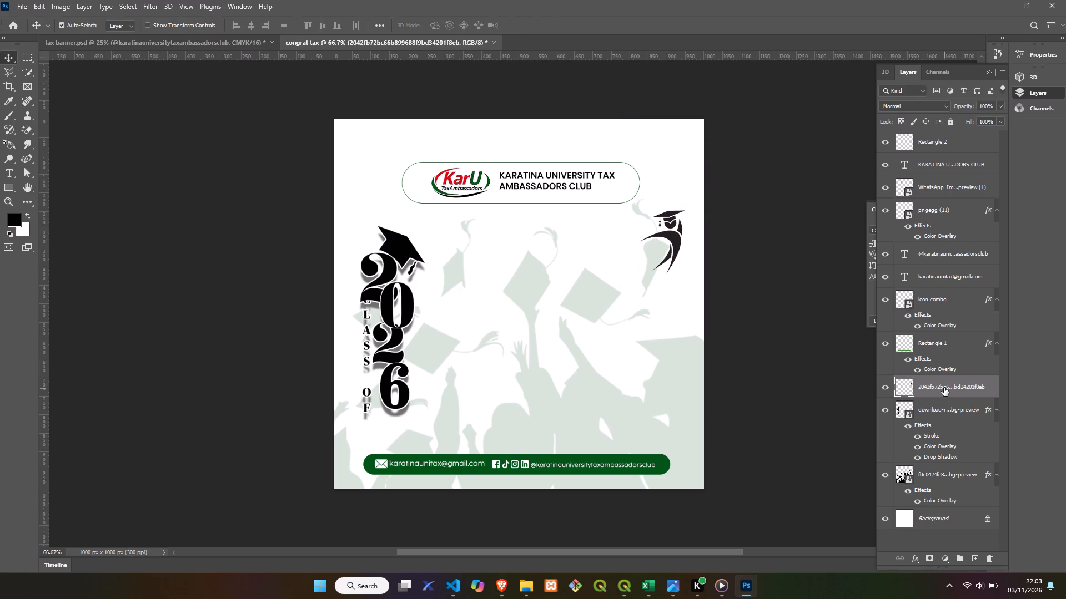
{"action": "right_click", "coordinate": [944, 388]}
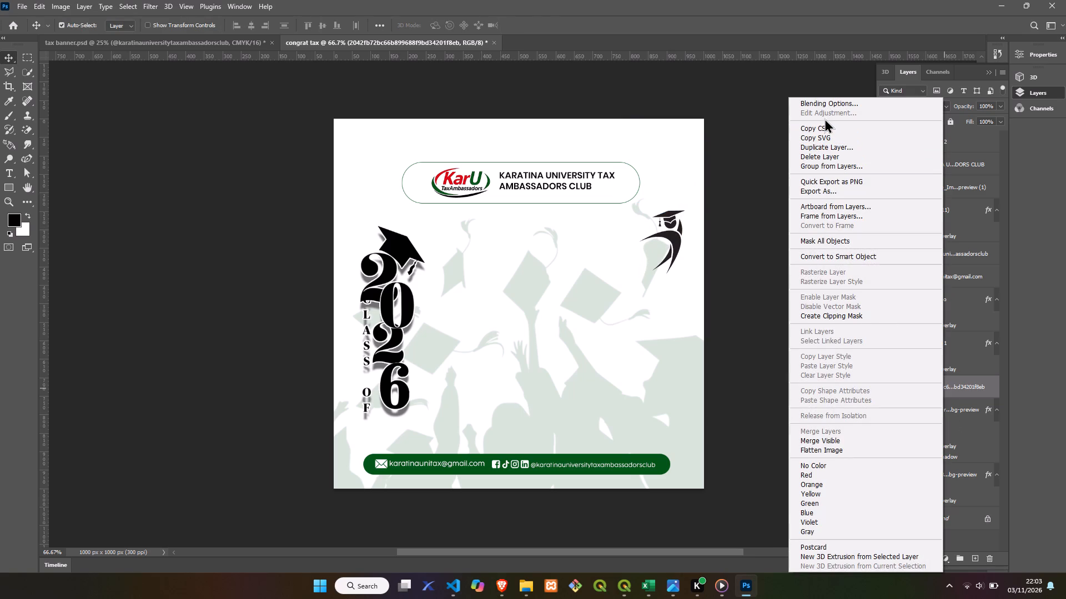
{"action": "left_click", "coordinate": [821, 103]}
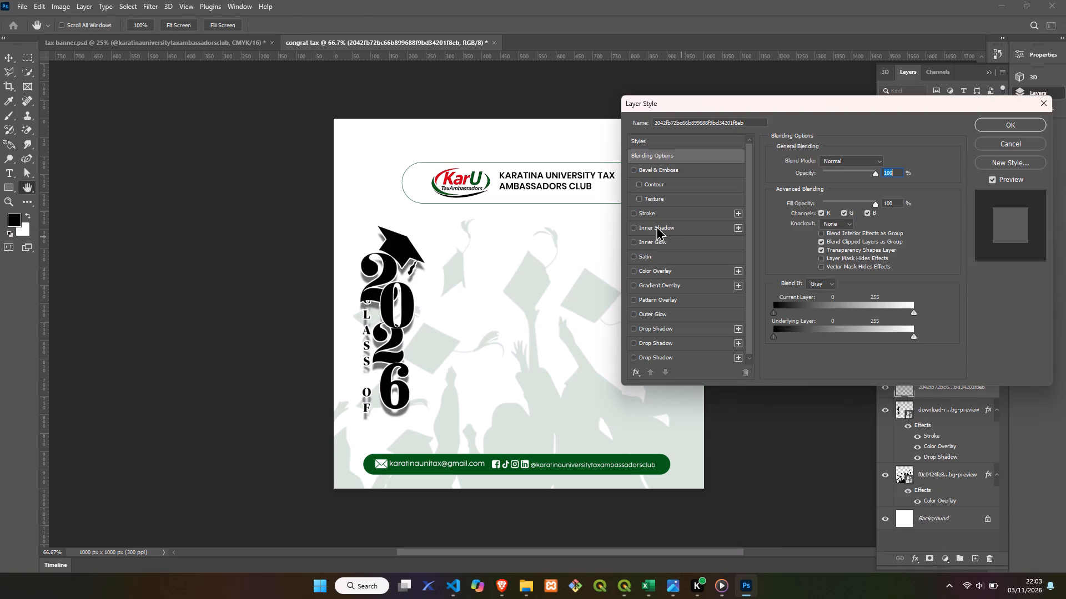
{"action": "left_click", "coordinate": [638, 214]}
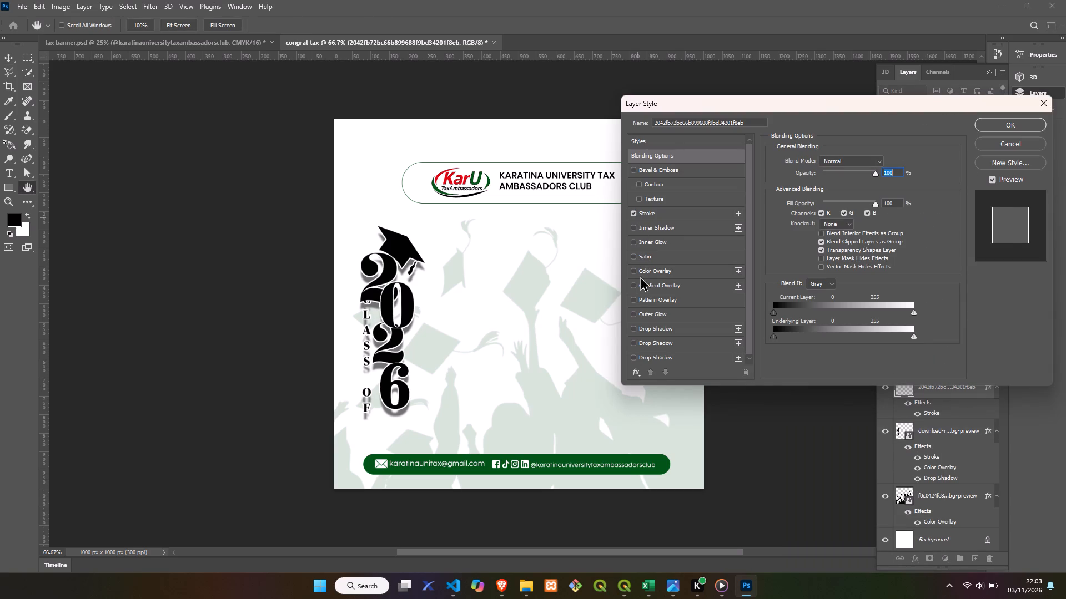
{"action": "left_click", "coordinate": [640, 270]}
{"action": "left_click", "coordinate": [879, 162]}
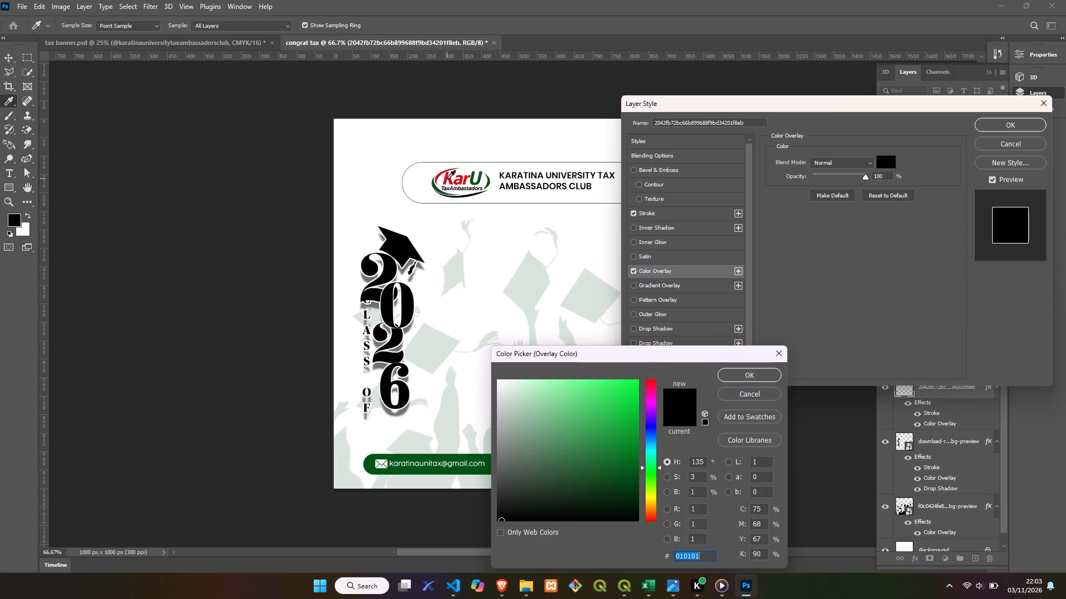
{"action": "left_click", "coordinate": [447, 179]}
{"action": "left_click", "coordinate": [753, 375]}
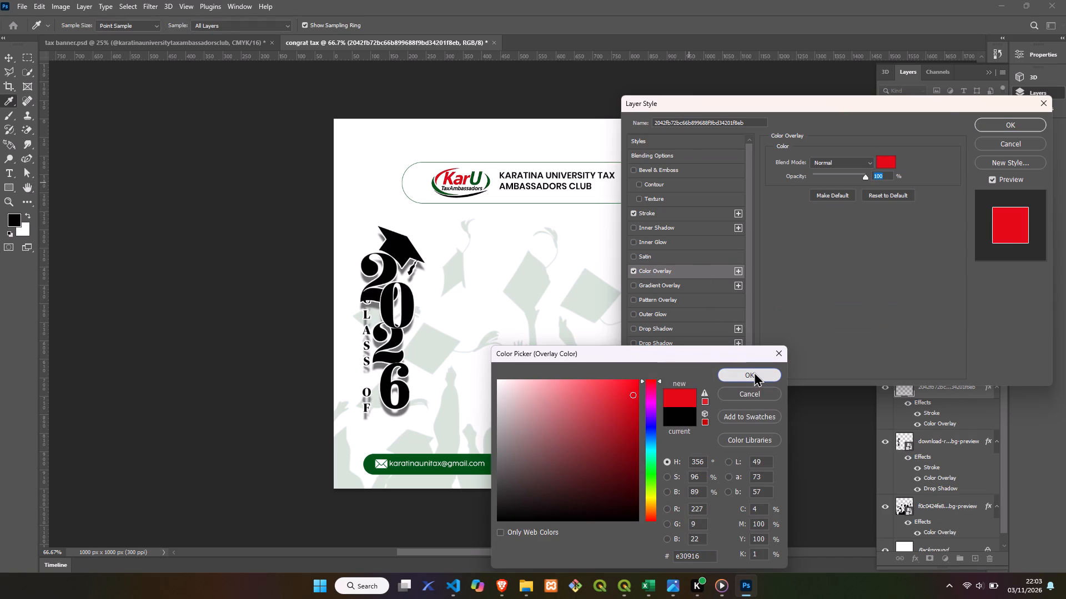
{"action": "left_click", "coordinate": [995, 125]}
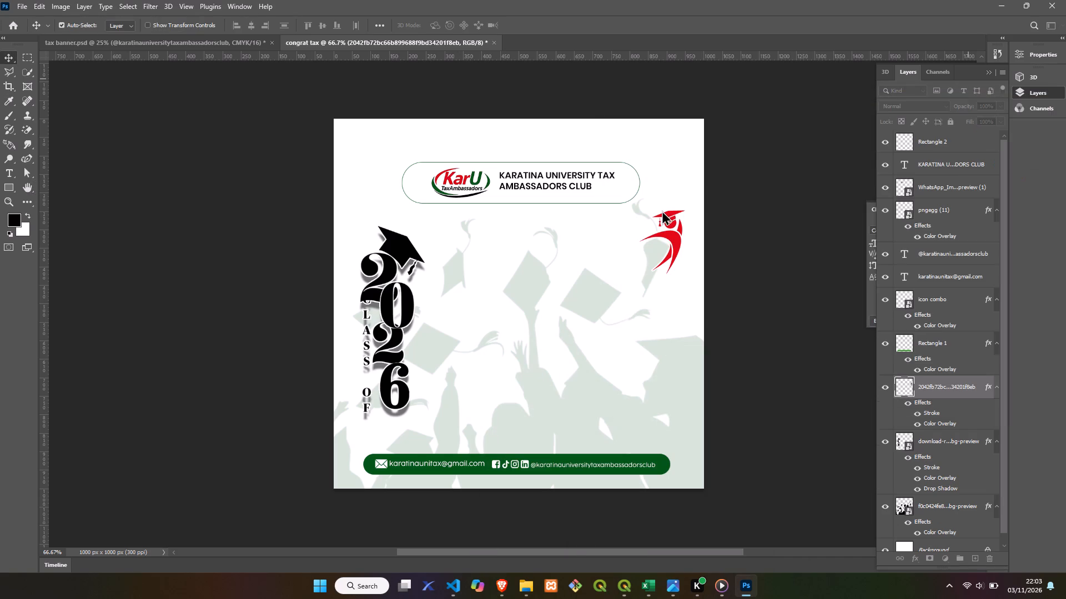
Enlarge the red graduate figure to about 135% and position it below the header's end, around X 860, Y 349 px.
{"action": "left_click_drag", "start_coordinate": [671, 237], "coordinate": [659, 241]}
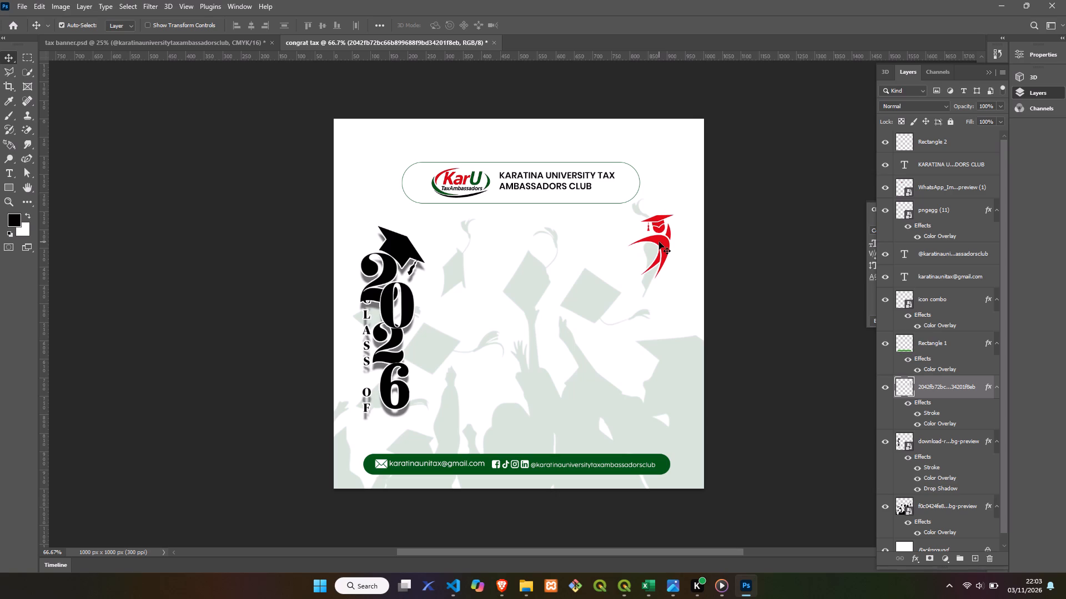
{"action": "key", "text": "ctrl+t"}
{"action": "left_click_drag", "start_coordinate": [672, 215], "coordinate": [670, 212]}
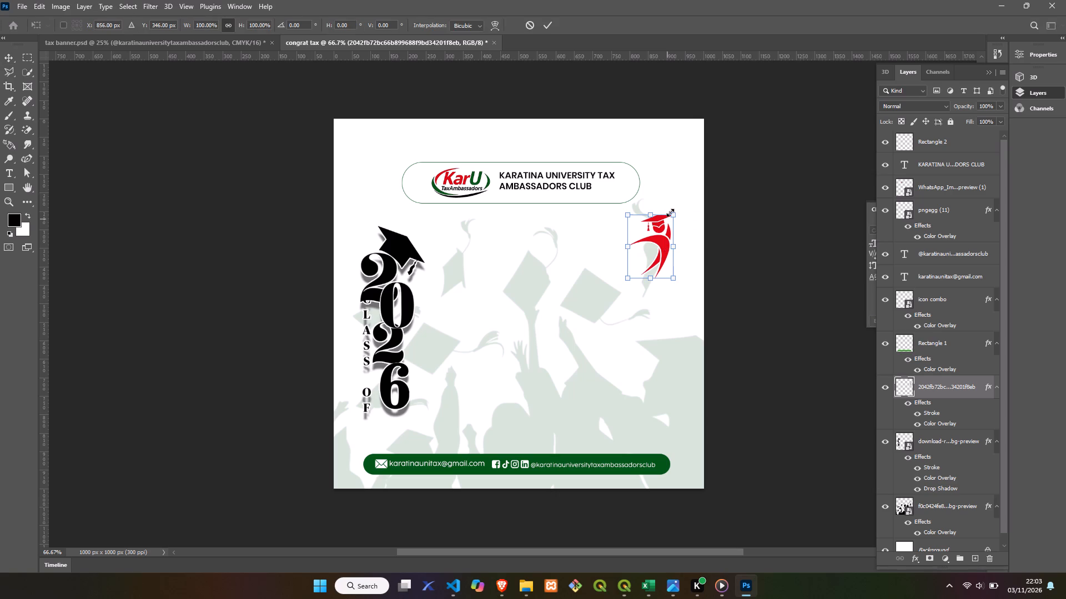
{"action": "left_click_drag", "start_coordinate": [670, 212], "coordinate": [688, 192]}
{"action": "left_click_drag", "start_coordinate": [657, 229], "coordinate": [687, 192]}
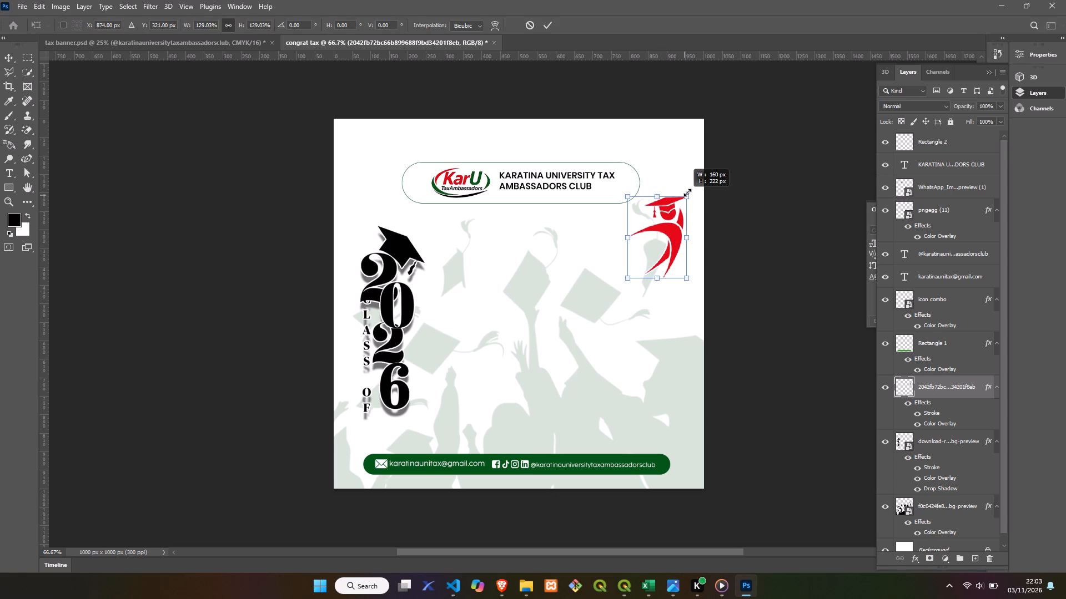
{"action": "left_click_drag", "start_coordinate": [687, 192], "coordinate": [651, 241]}
{"action": "left_click", "coordinate": [655, 235]}
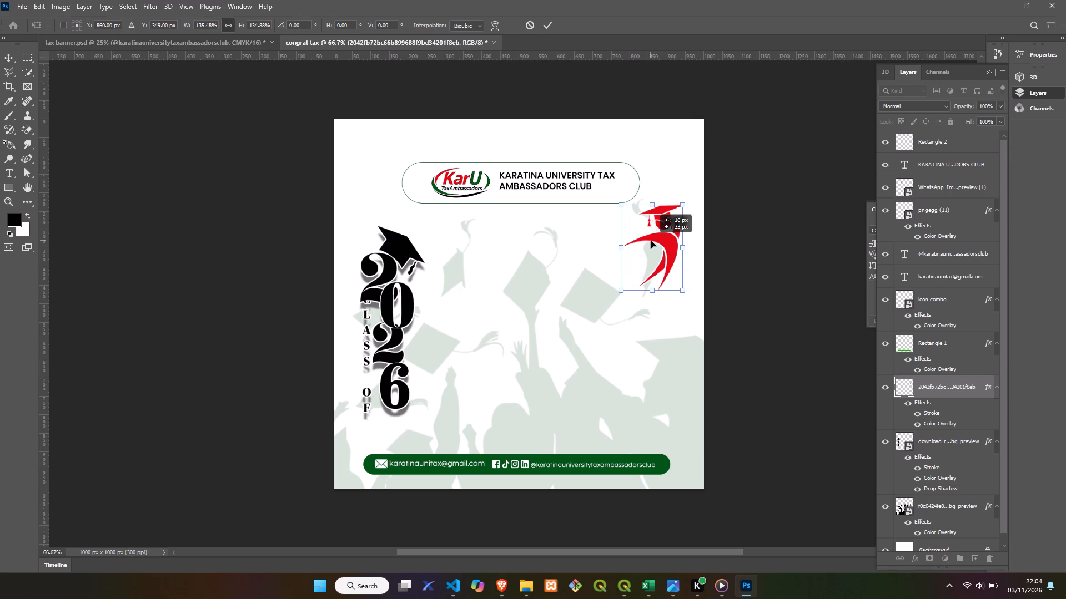
{"action": "left_click", "coordinate": [553, 29]}
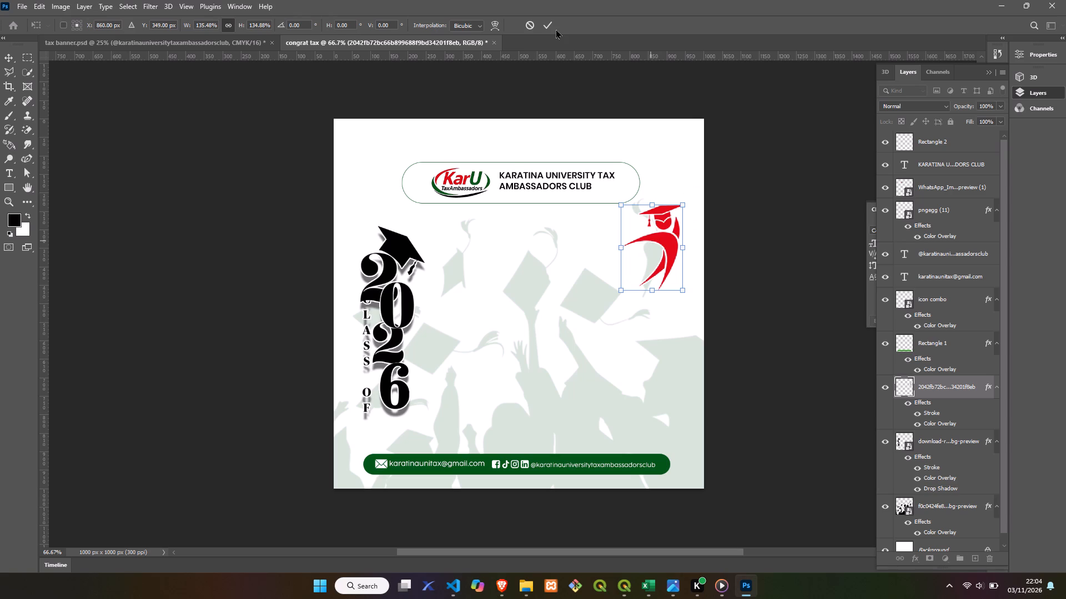